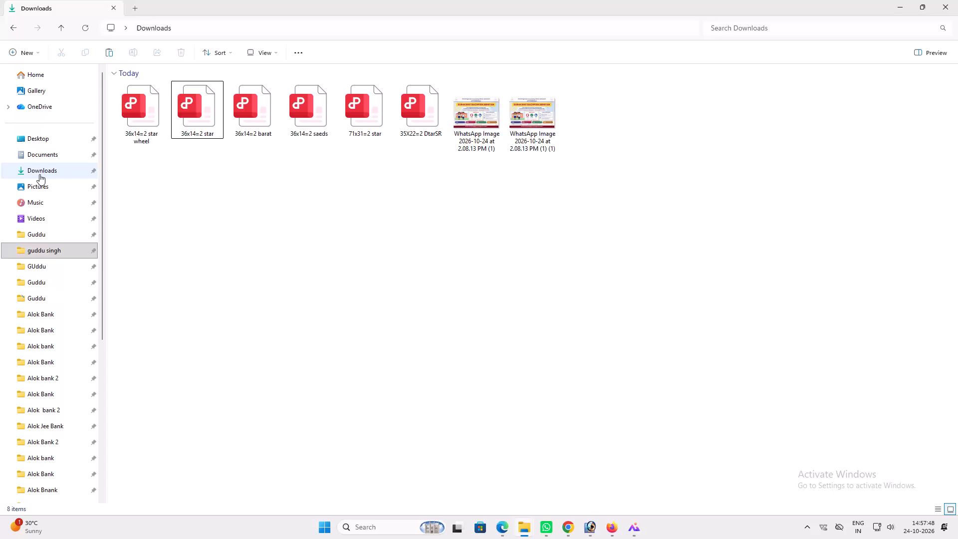
Open the downloaded picture WhatsApp Image 2026-10-24 at 2.08.13 PM (1) (1) from the Downloads folder in Paint.
right_click(156, 110)
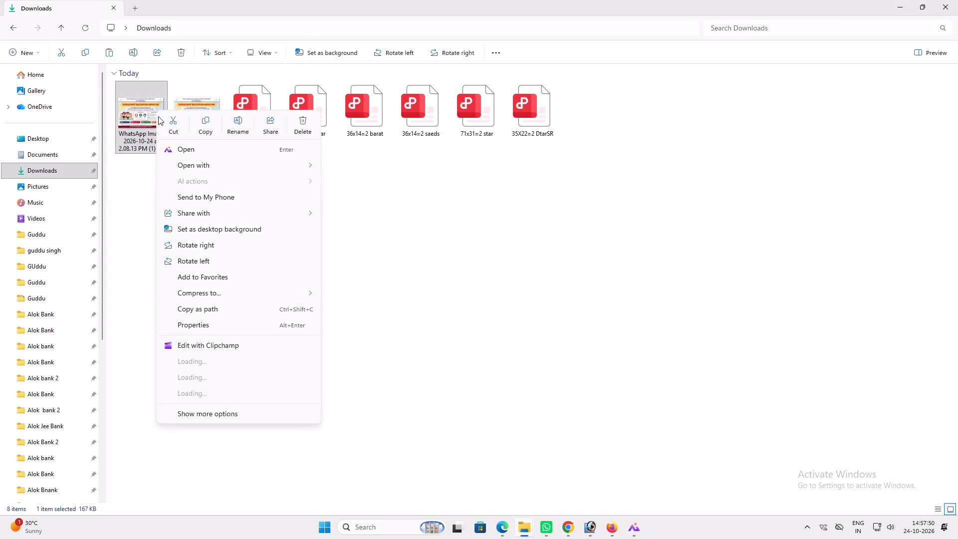
right_click(158, 116)
click(191, 165)
click(338, 217)
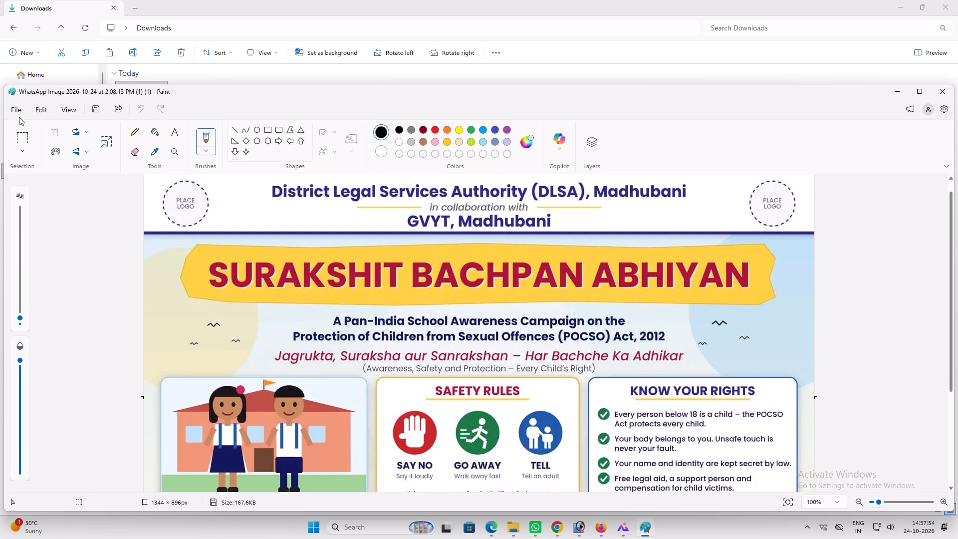
Save the poster picture as a JPEG copy in the Downloads folder and close Paint.
click(19, 117)
click(33, 205)
click(161, 222)
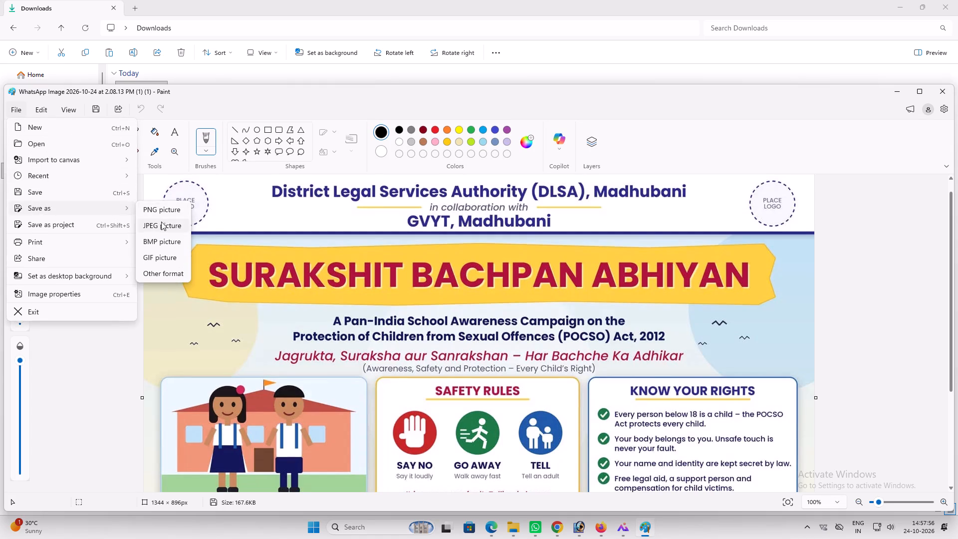
click(701, 424)
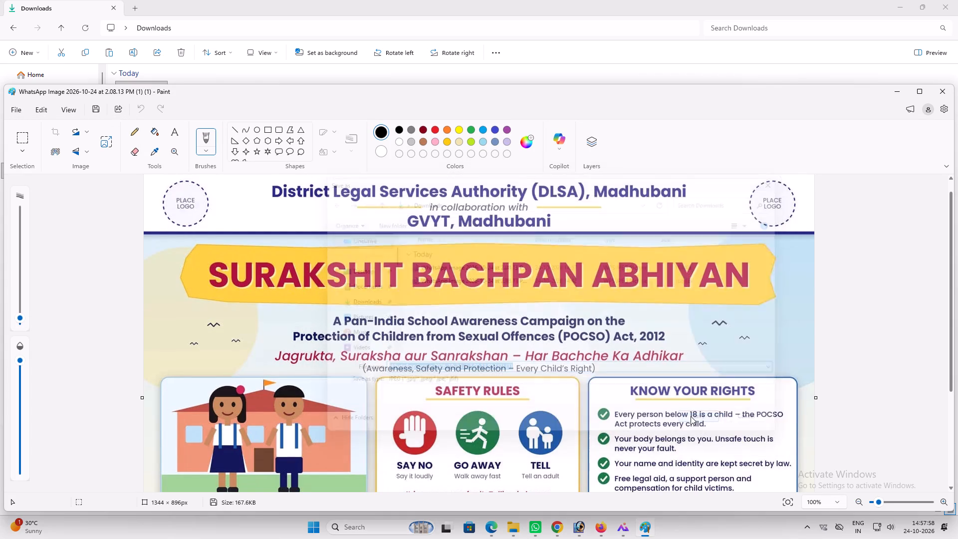
click(937, 94)
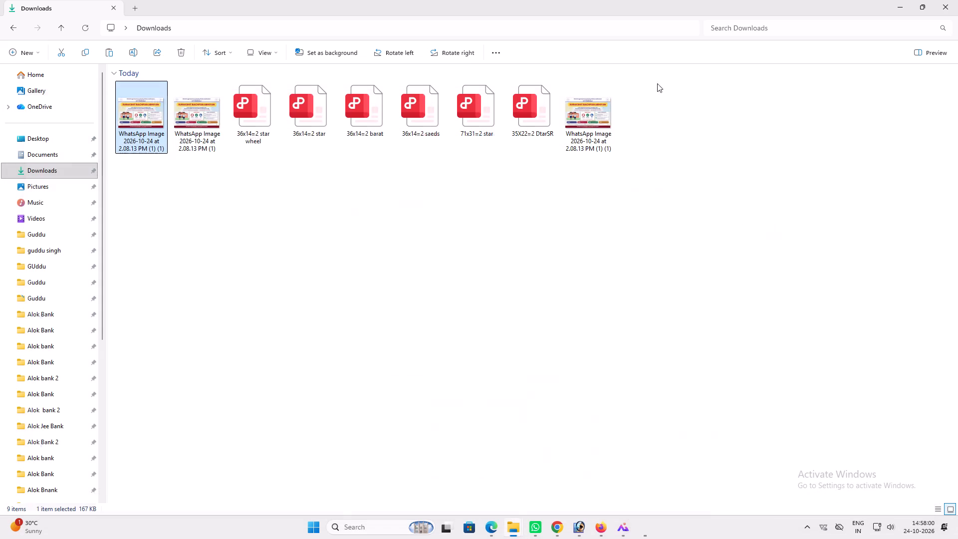
Refresh the Downloads folder and bring the newly saved JPEG poster into Adobe Photoshop to open it.
click(31, 173)
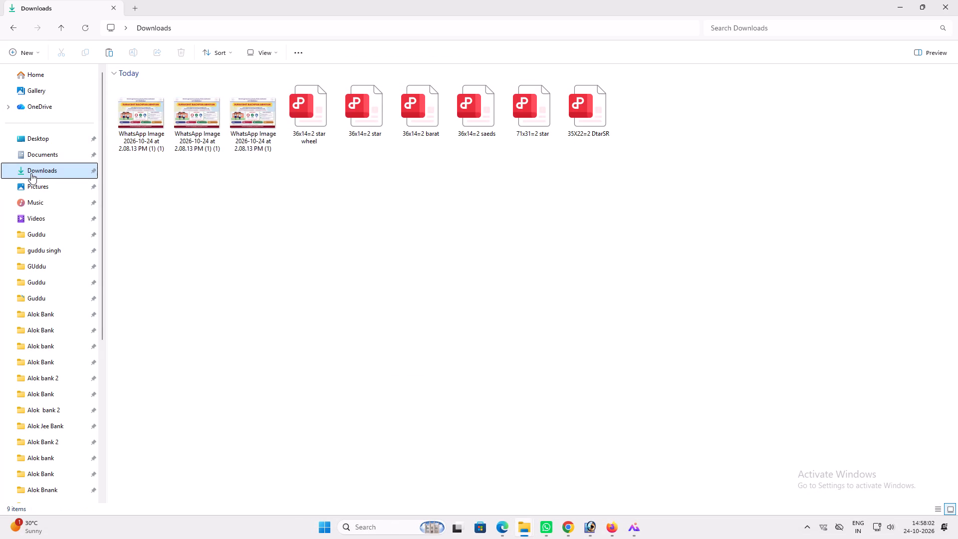
drag(130, 122, 471, 196)
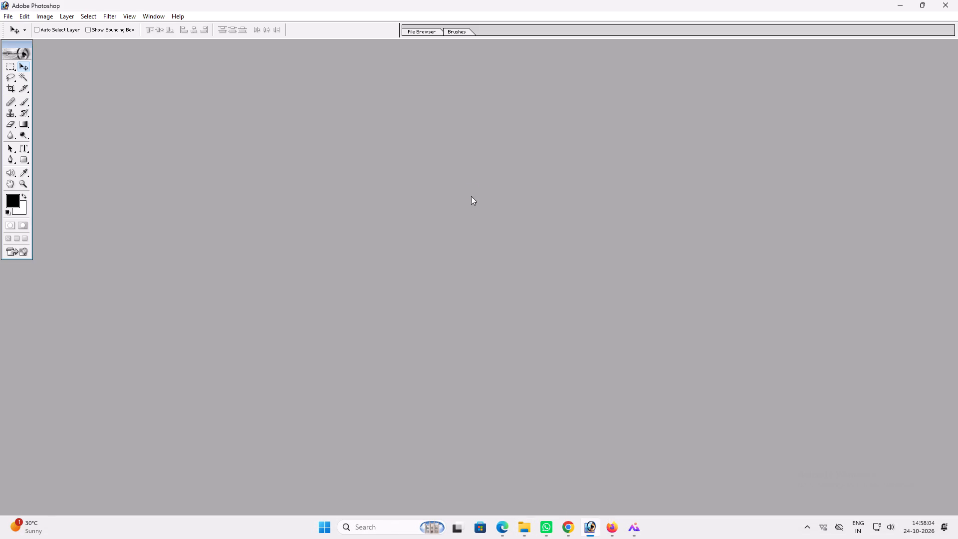
Open the Surakshit Bachpan Abhiyan poster image from the file folder in Photoshop, maximized and fitted to the screen.
drag(471, 196, 541, 329)
double_click(444, 45)
key(ctrl+0)
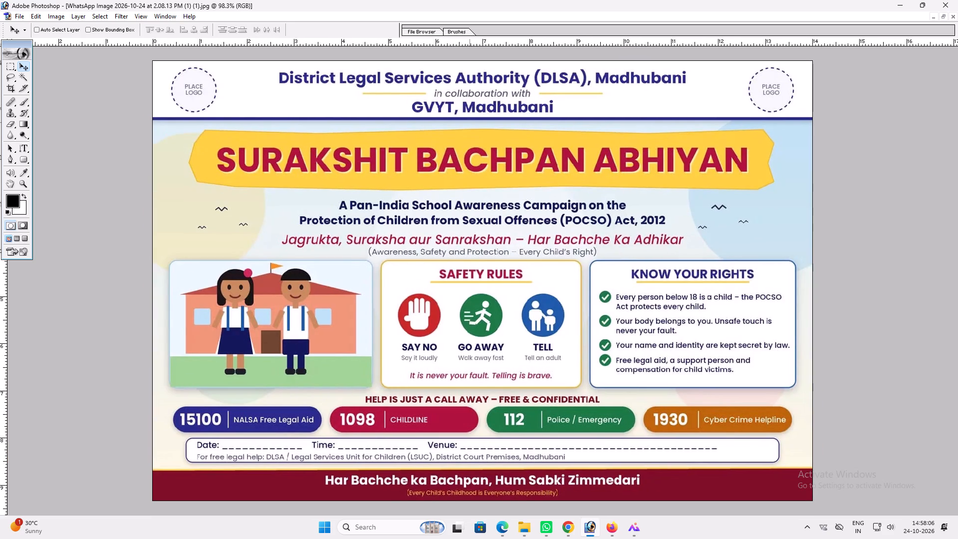
Convert the poster image to CMYK colour mode.
key(alt+i)
key(alt+m)
key(alt+c)
Resize the image to 60 inches wide by 36 inches high at 72 pixels/inch, without constrained proportions.
key(alt+i)
key(alt+i)
key(Tab)
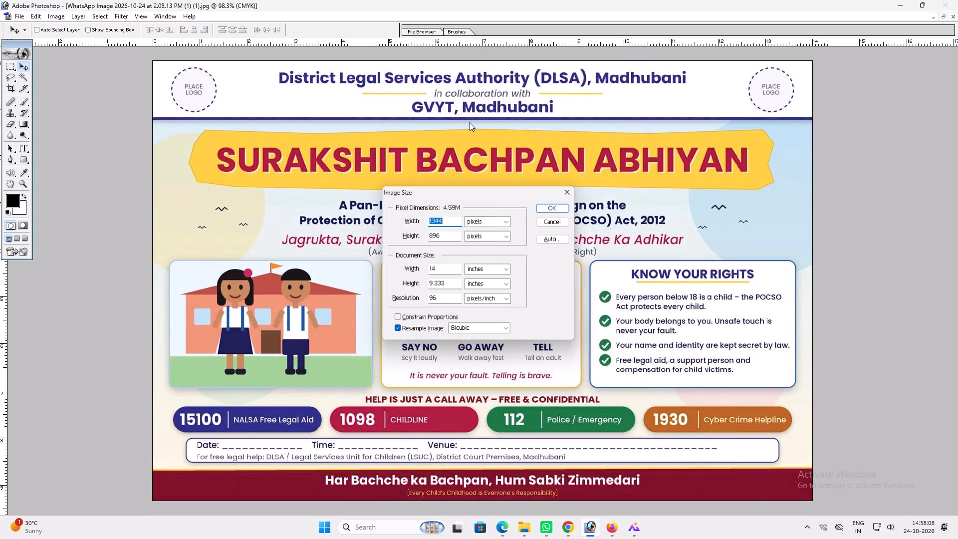
key(Tab)
key(Tab)
key(Tab)
key(4)
key(8)
key(Tab)
key(Tab)
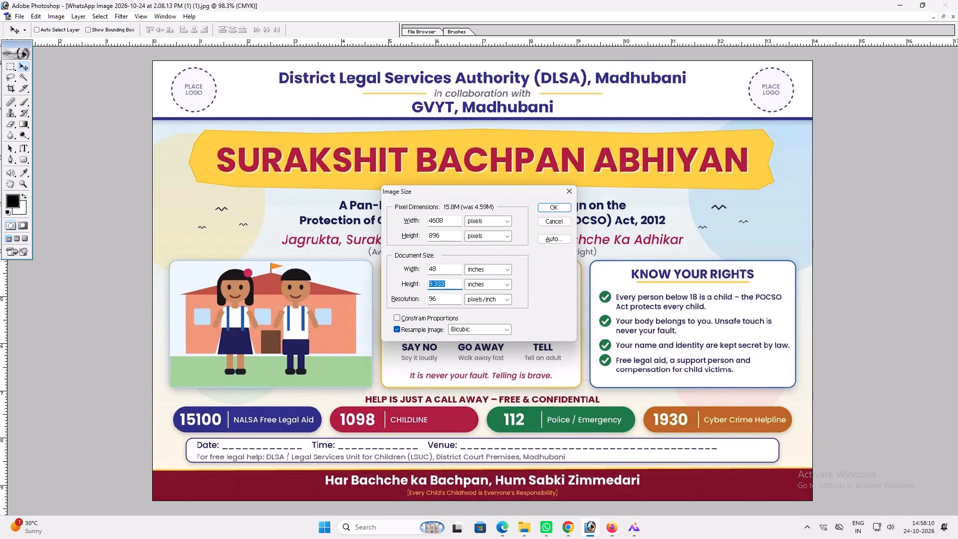
key(shift+Tab)
key(shift+Tab)
text(60)
key(Tab)
key(Tab)
key(3)
key(6)
key(Tab)
key(Tab)
text(72)
key(Return)
Deepen the poster's dark tones with Levels by raising the black input level slightly on the CMYK channel.
key(v)
key(space)
right_click(422, 149)
drag(429, 152, 435, 154)
key(v)
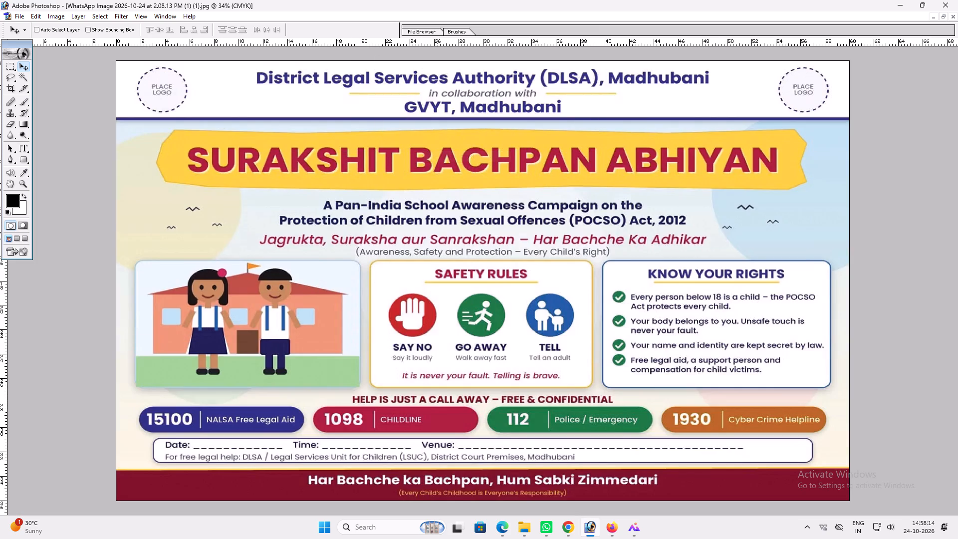
key(ctrl+l)
drag(395, 291, 401, 292)
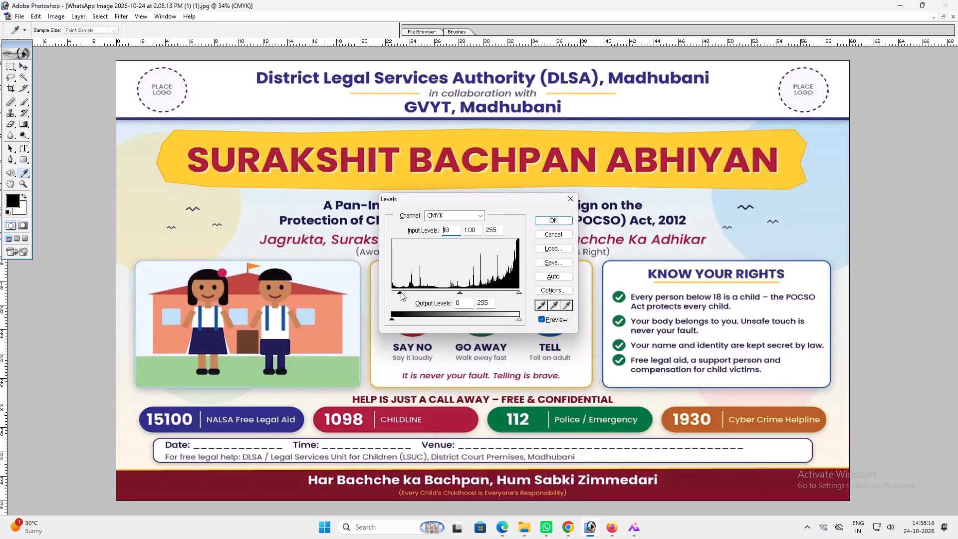
drag(401, 292, 403, 292)
key(Return)
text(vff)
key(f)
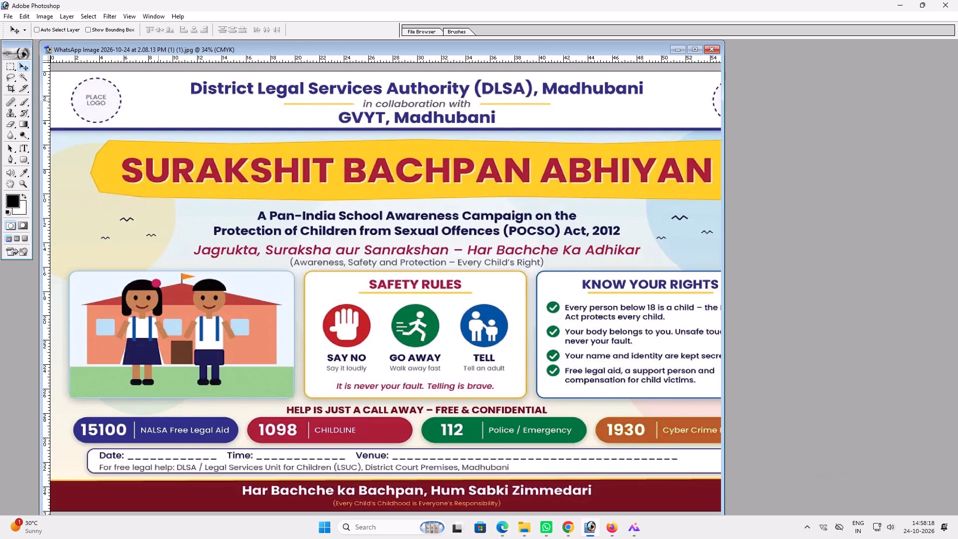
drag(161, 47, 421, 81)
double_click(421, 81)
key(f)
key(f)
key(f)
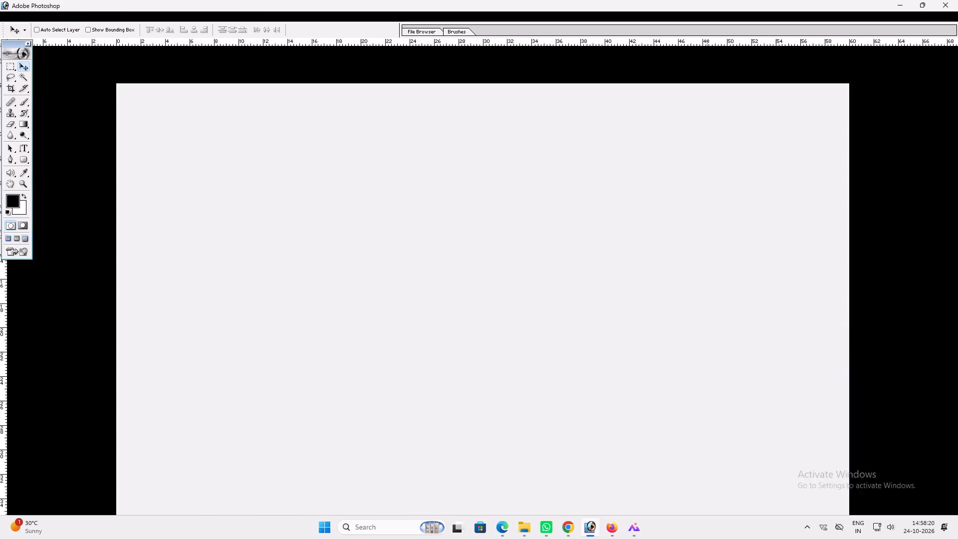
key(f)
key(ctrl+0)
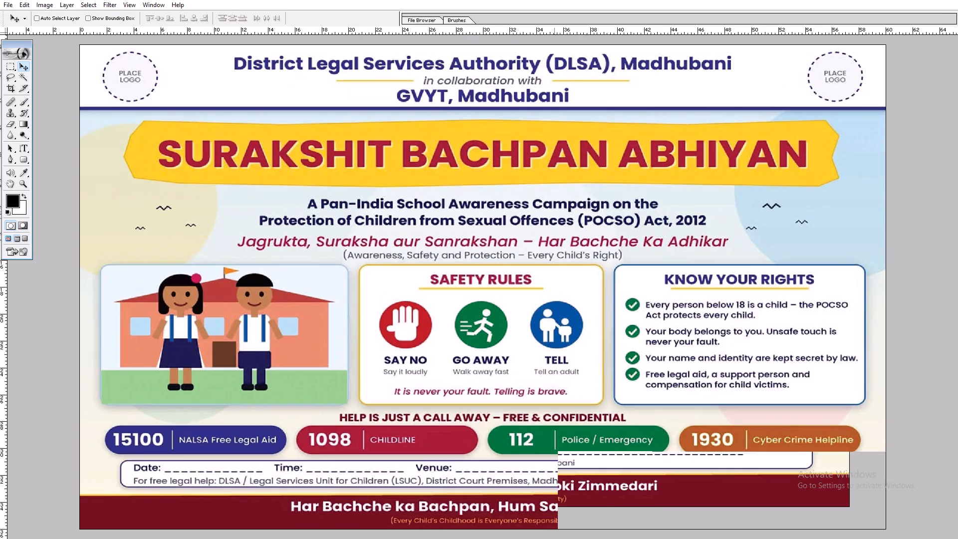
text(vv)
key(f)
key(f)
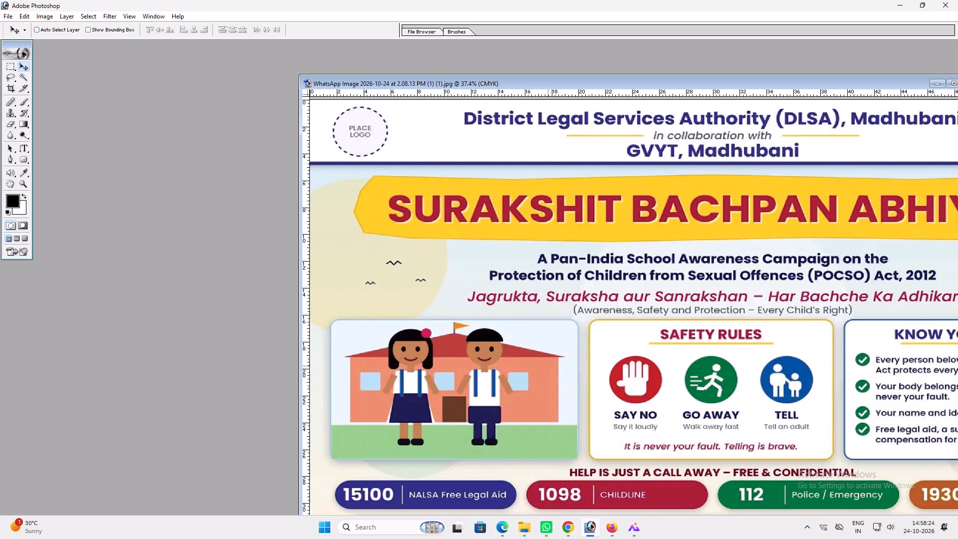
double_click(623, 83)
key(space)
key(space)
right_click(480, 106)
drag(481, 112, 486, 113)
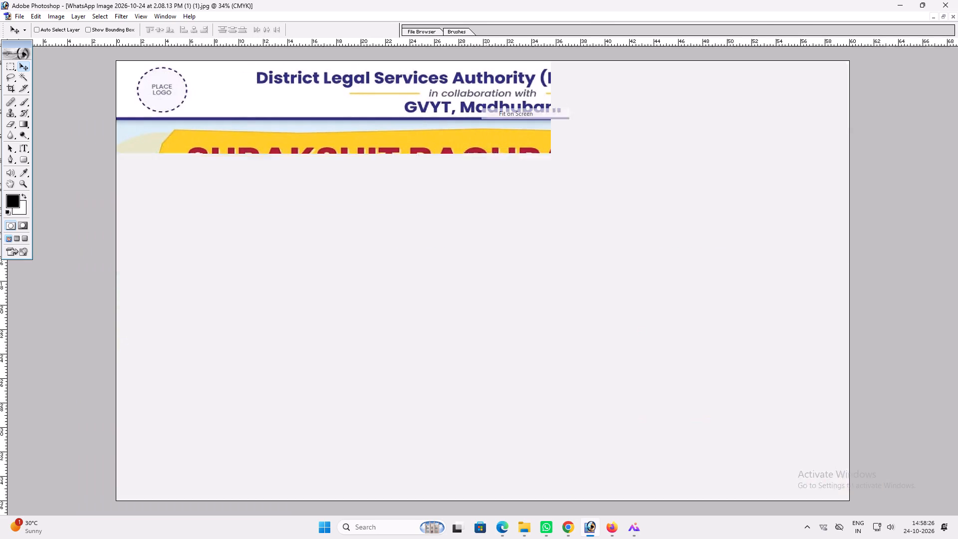
Cover the PLACE LOGO circle at the header's left end by stretching a thin blank strip above it downward, and deselect.
ctrl+click(241, 98)
key(m)
drag(130, 64, 193, 62)
key(ctrl+t)
drag(178, 67, 182, 113)
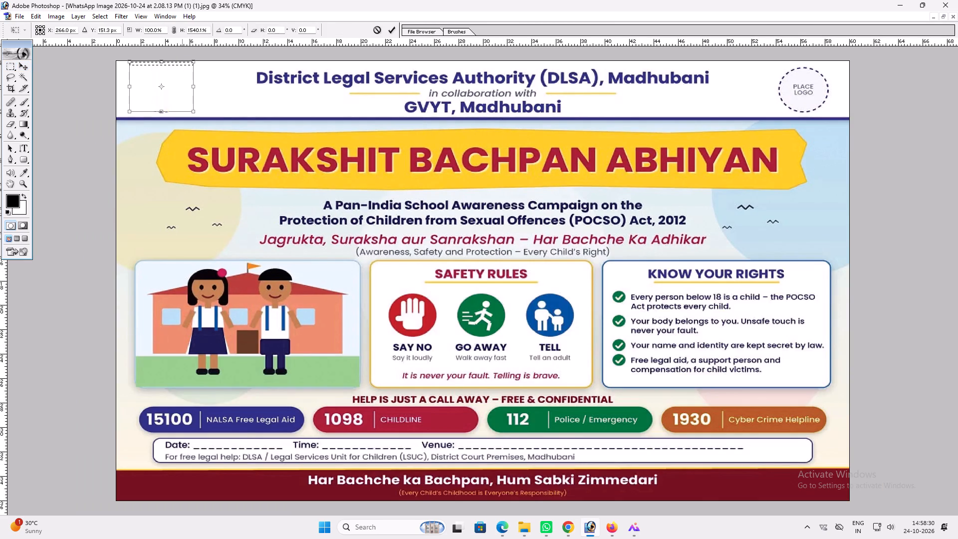
drag(182, 113, 182, 117)
key(ctrl+Return)
key(ctrl+d)
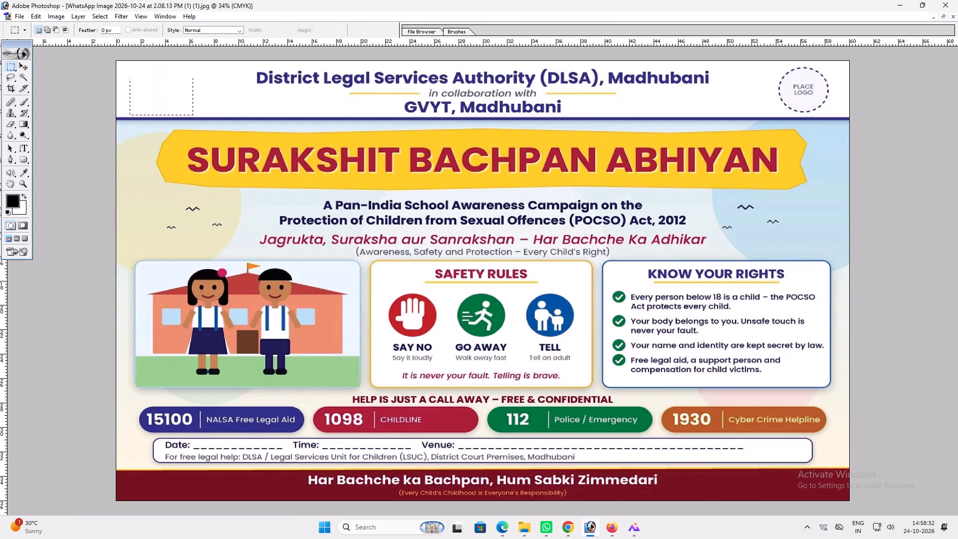
Cover the PLACE LOGO circle at the header's right end by stretching the blank strip beside it to the poster's edge, and deselect.
drag(751, 61, 769, 112)
key(ctrl+t)
drag(769, 89, 862, 108)
key(ctrl+Return)
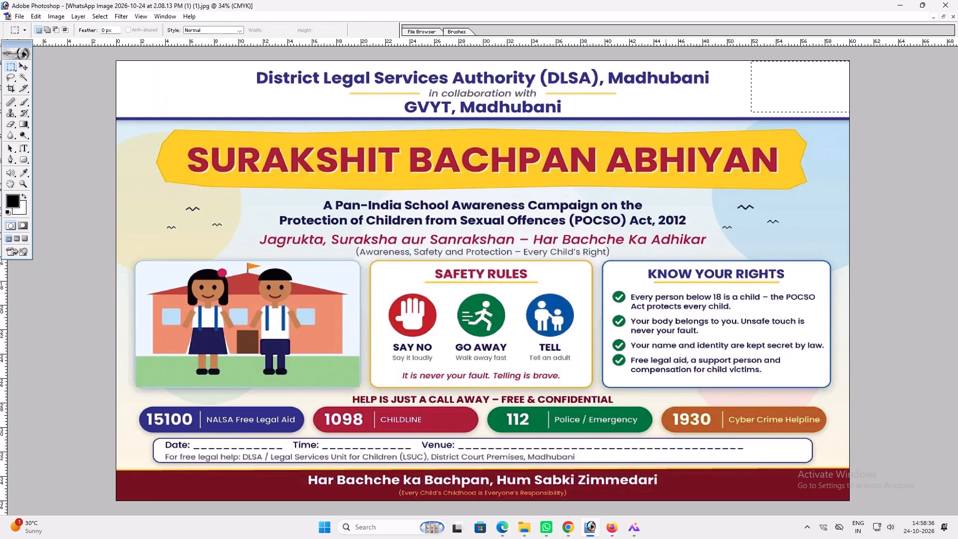
key(ctrl+d)
key(v)
key(v)
key(v)
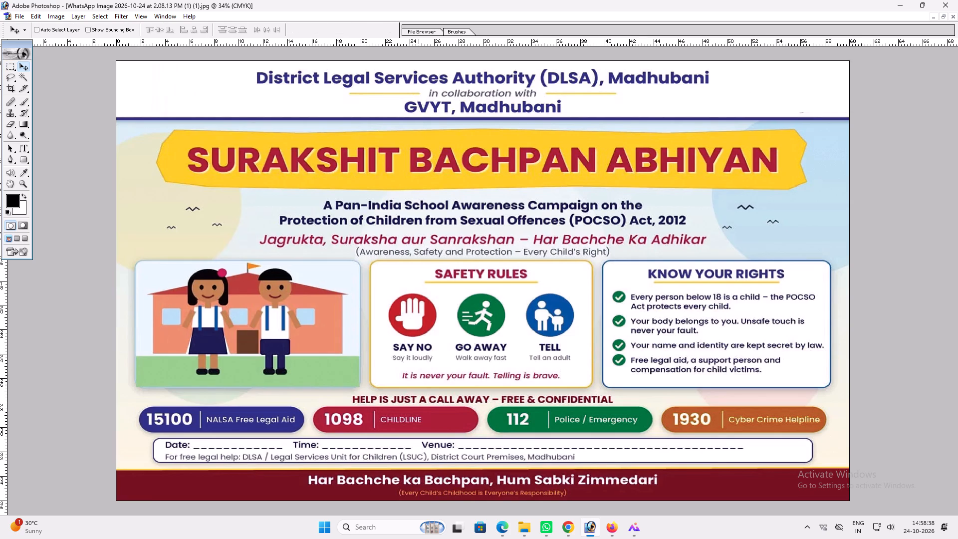
Select the header text block and widen it evenly on both sides to nearly fill the white header band.
key(m)
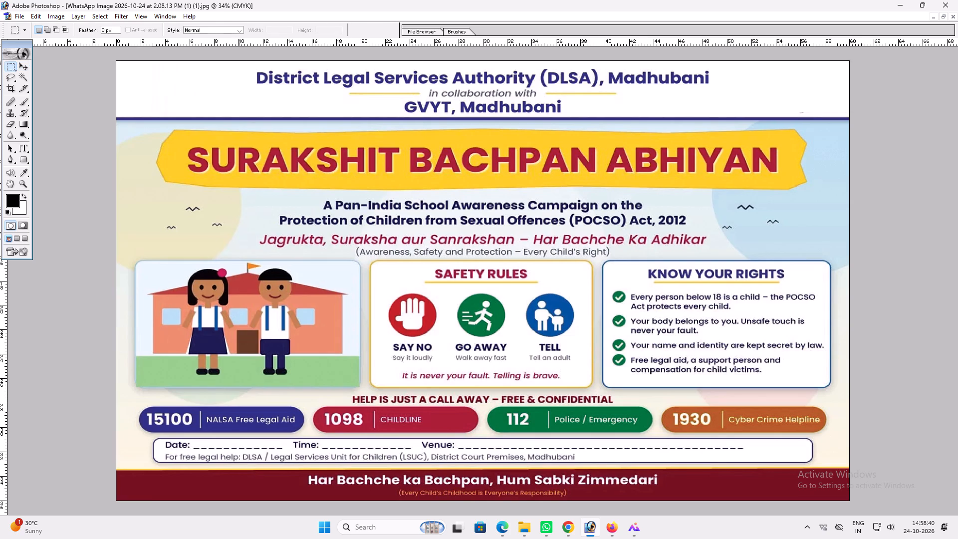
drag(239, 60, 692, 112)
drag(692, 112, 714, 115)
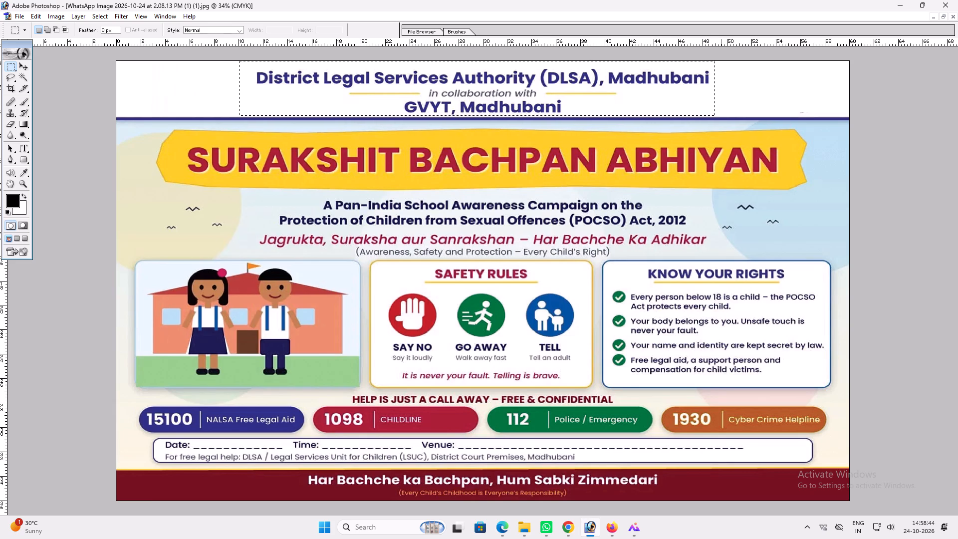
key(ctrl+t)
alt+shift+drag(717, 84, 831, 89)
key(Return)
key(v)
key(ctrl+d)
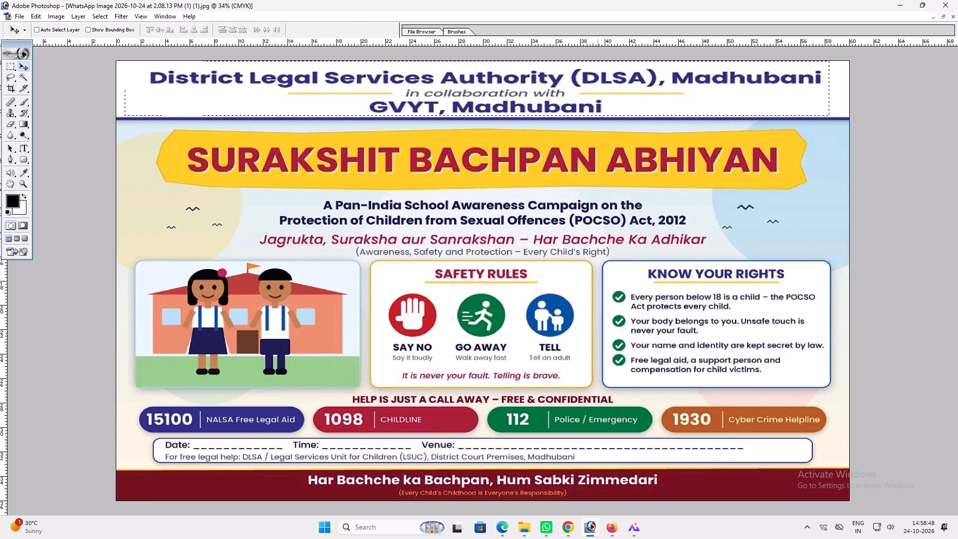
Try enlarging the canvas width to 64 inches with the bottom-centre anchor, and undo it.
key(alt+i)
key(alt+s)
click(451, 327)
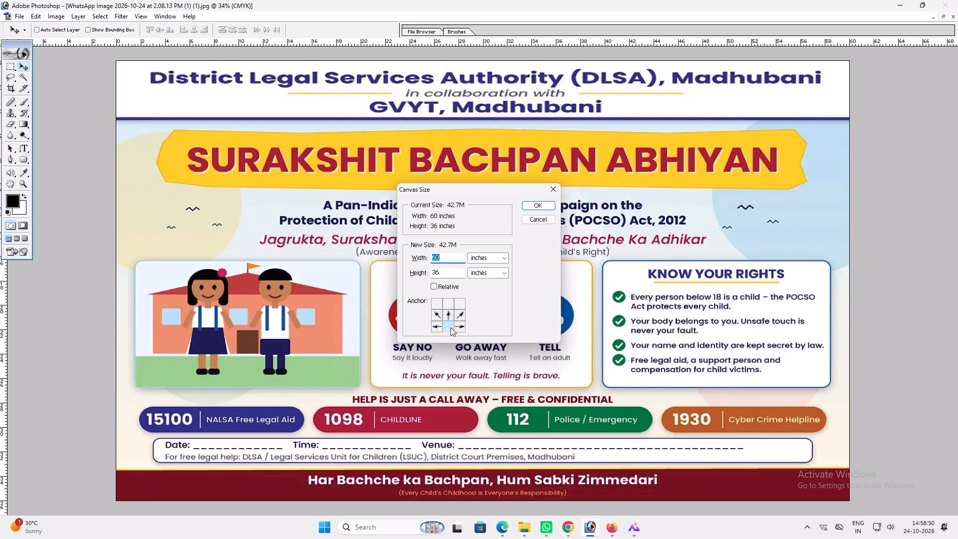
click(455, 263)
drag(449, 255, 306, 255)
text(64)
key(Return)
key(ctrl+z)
Extend the canvas height to 42 inches with the bottom-centre anchor, adding blank space above the header.
key(alt+i)
key(alt+s)
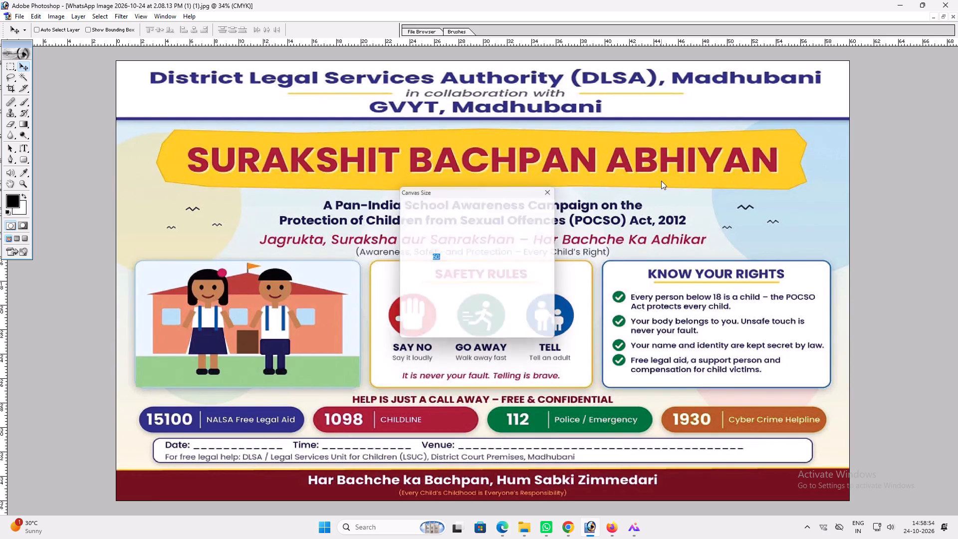
click(445, 328)
drag(451, 269, 320, 294)
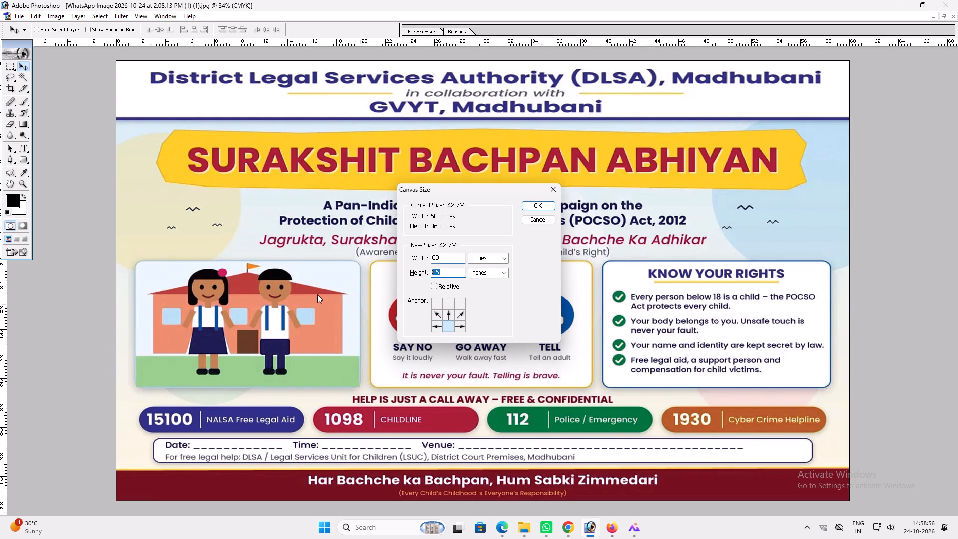
text(42)
key(Return)
key(space)
key(space)
key(space)
key(space)
key(space)
key(space)
key(space)
key(space)
key(space)
key(space)
key(space)
key(space)
key(space)
right_click(626, 148)
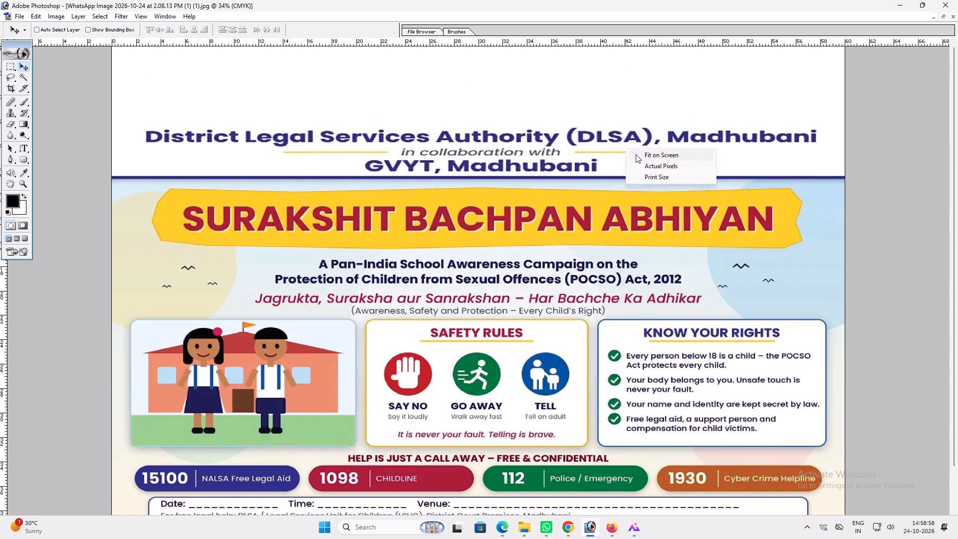
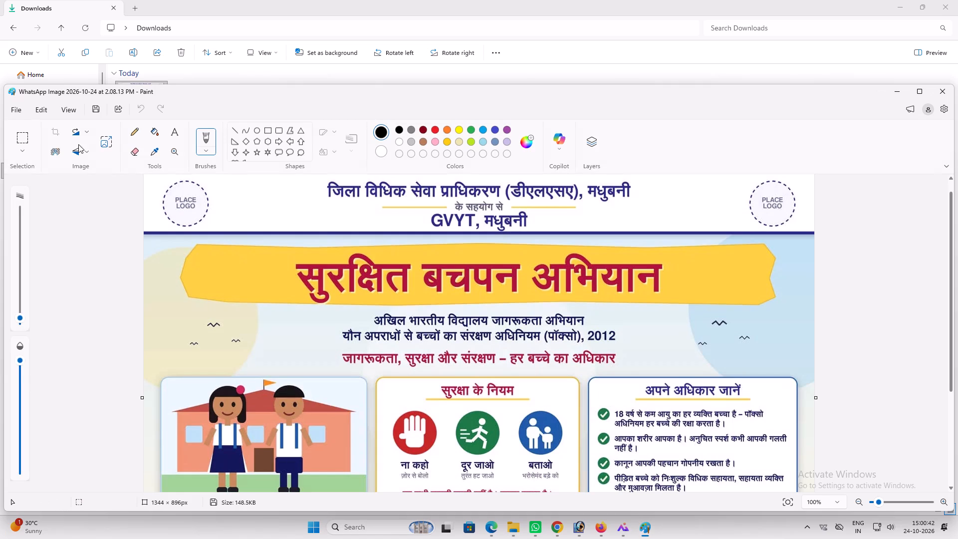
Save the Hindi poster as a JPEG picture in the Downloads folder, keeping its file name.
click(18, 112)
click(52, 204)
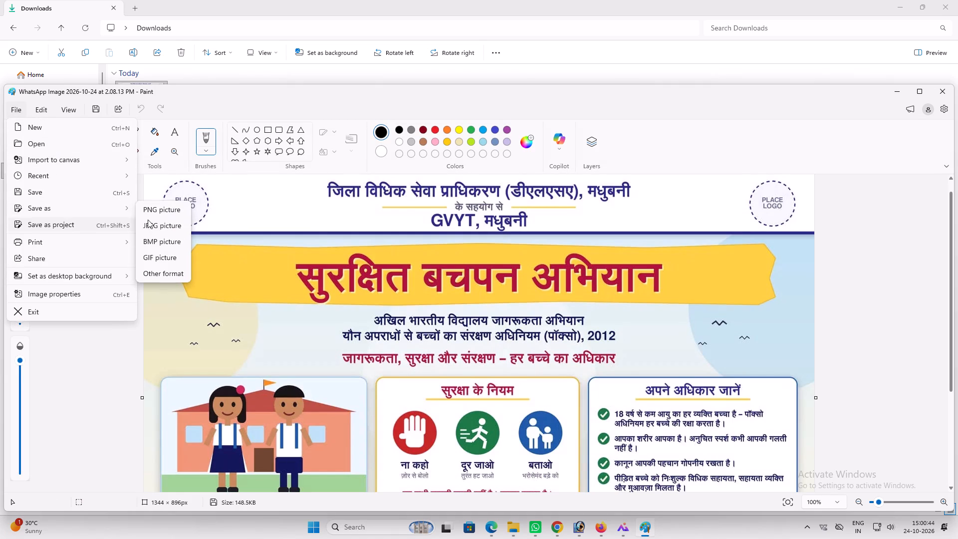
click(159, 224)
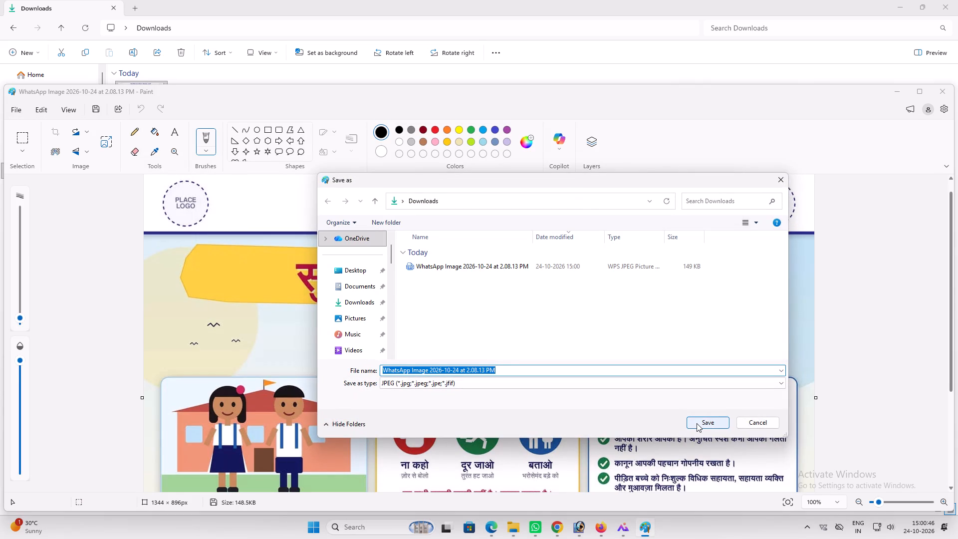
key(Tab)
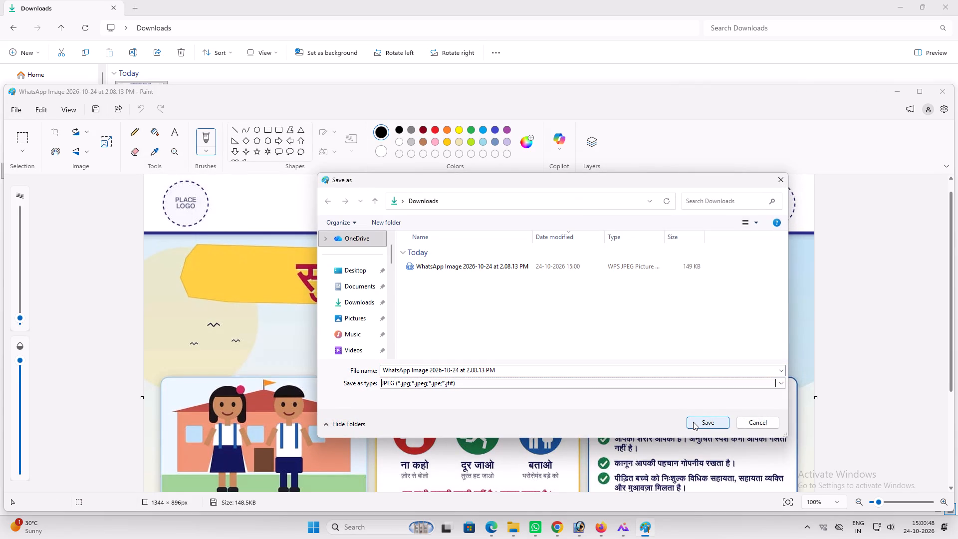
key(j)
click(693, 422)
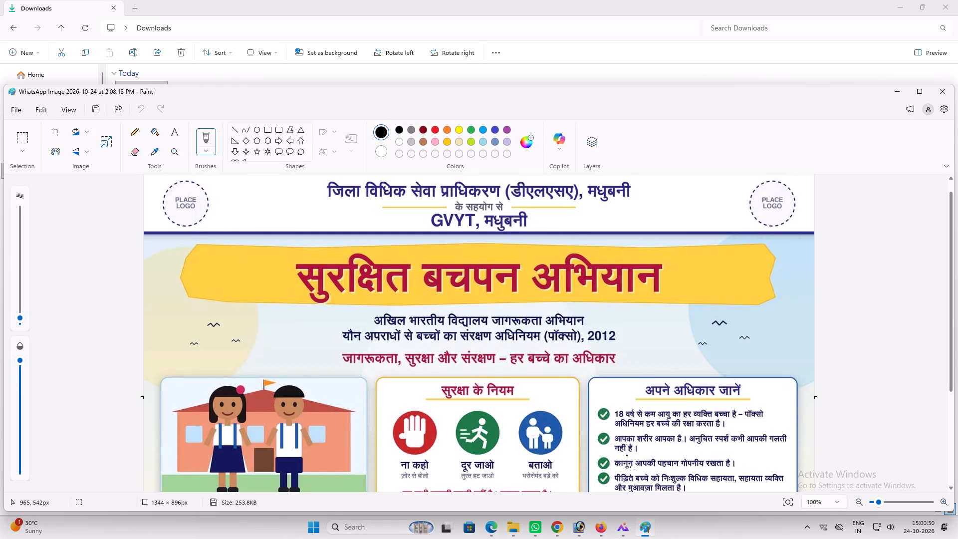
Switch to the Downloads folder and open the newly saved Hindi poster JPEG in Photoshop.
click(508, 531)
click(560, 489)
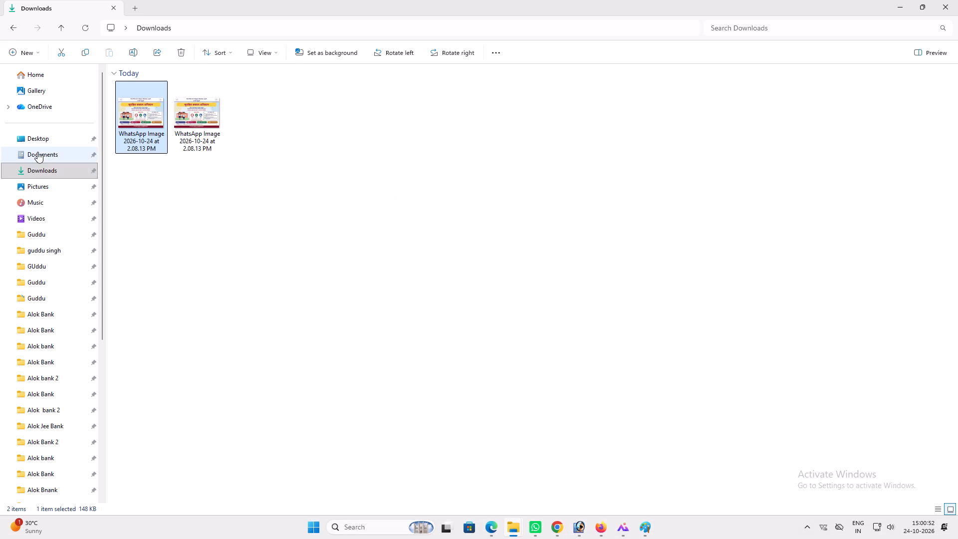
click(35, 177)
drag(130, 118, 582, 522)
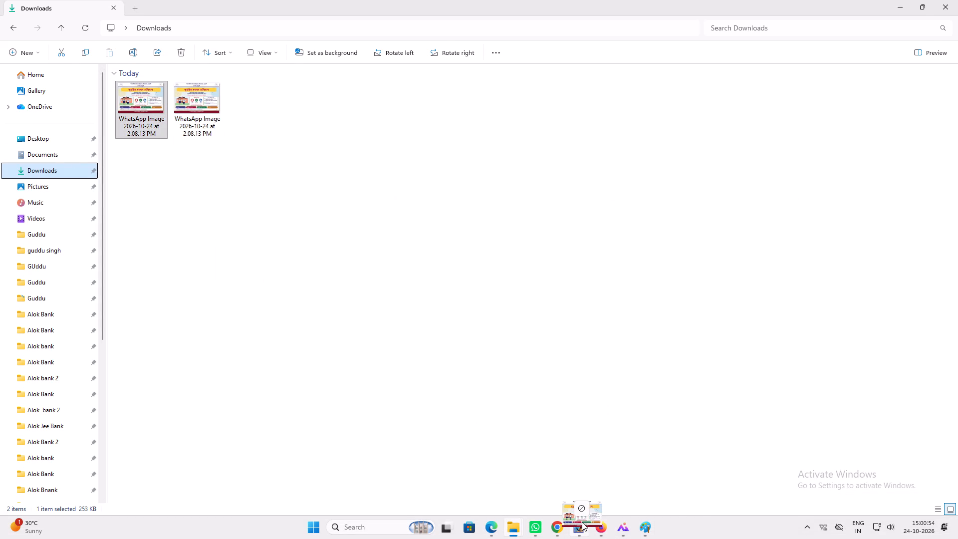
drag(582, 522, 553, 402)
Copy the Hindi poster into the English poster document and place it in the upper-left corner inside the red border.
key(v)
key(v)
drag(391, 203, 832, 250)
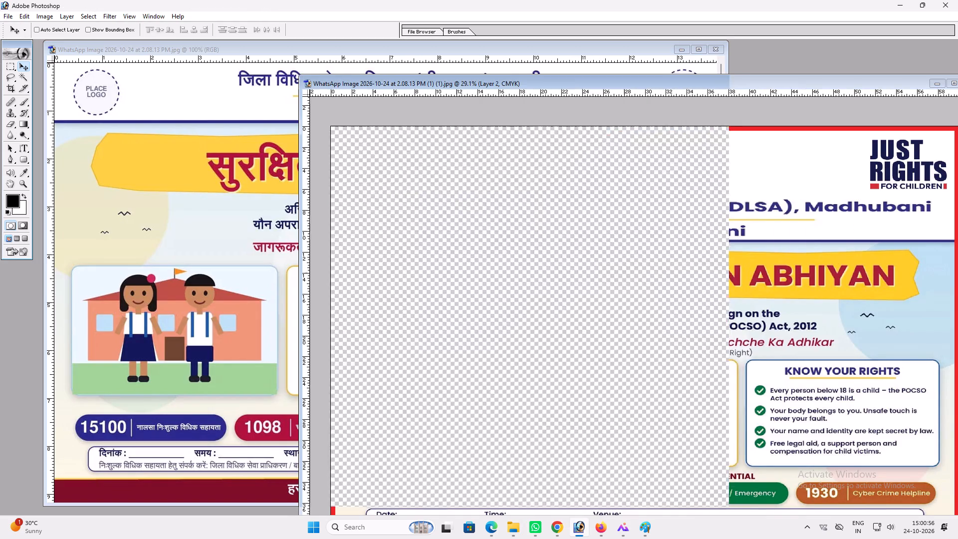
key(v)
double_click(619, 84)
drag(618, 212, 340, 156)
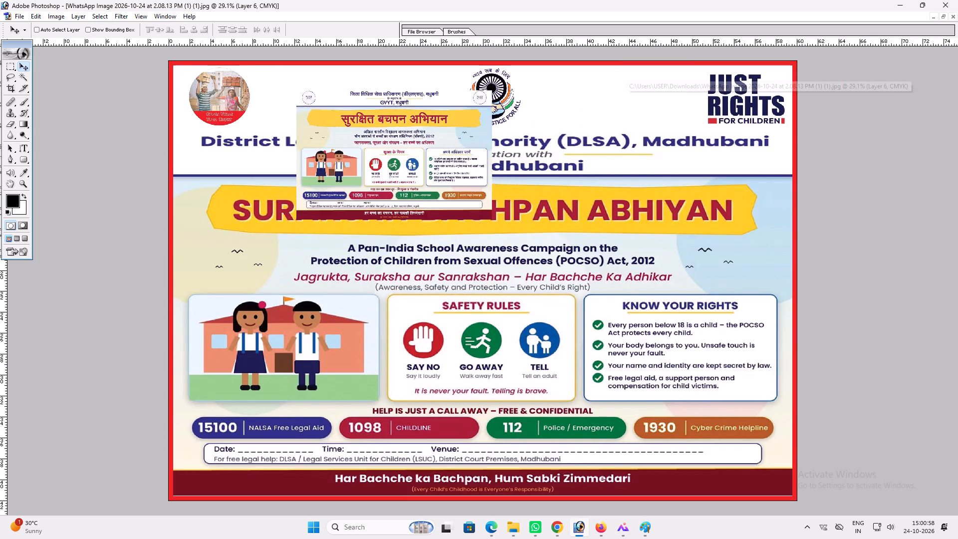
drag(340, 156, 221, 136)
Stretch the Hindi poster layer to fill the whole area inside the red border and apply the transformation.
key(ctrl+t)
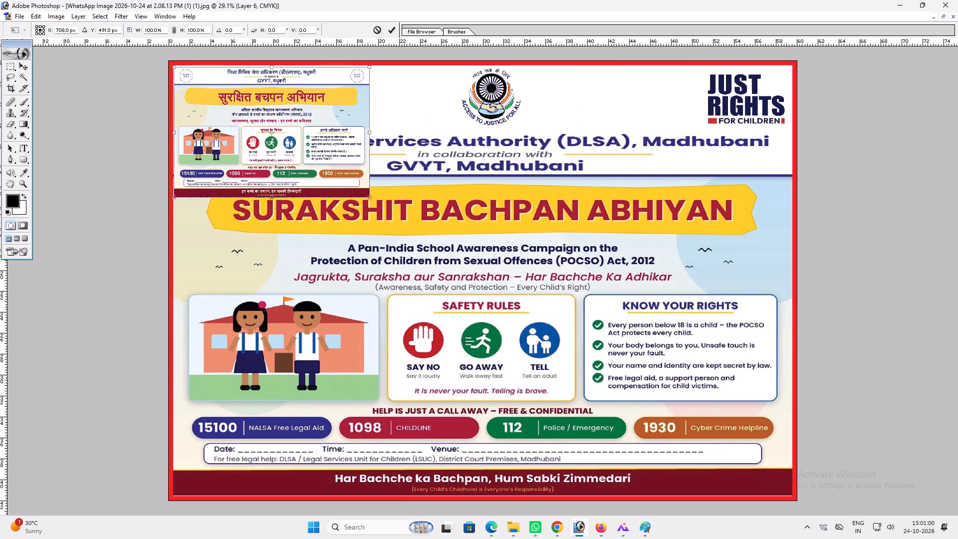
shift+drag(369, 198, 822, 442)
shift+drag(671, 483, 669, 494)
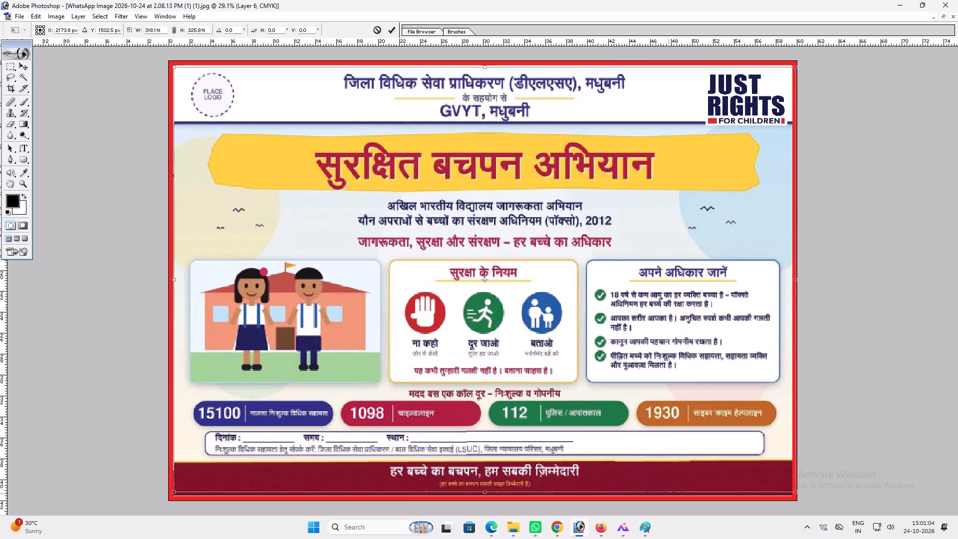
shift+drag(669, 494, 665, 496)
key(shift+Return)
key(v)
key(v)
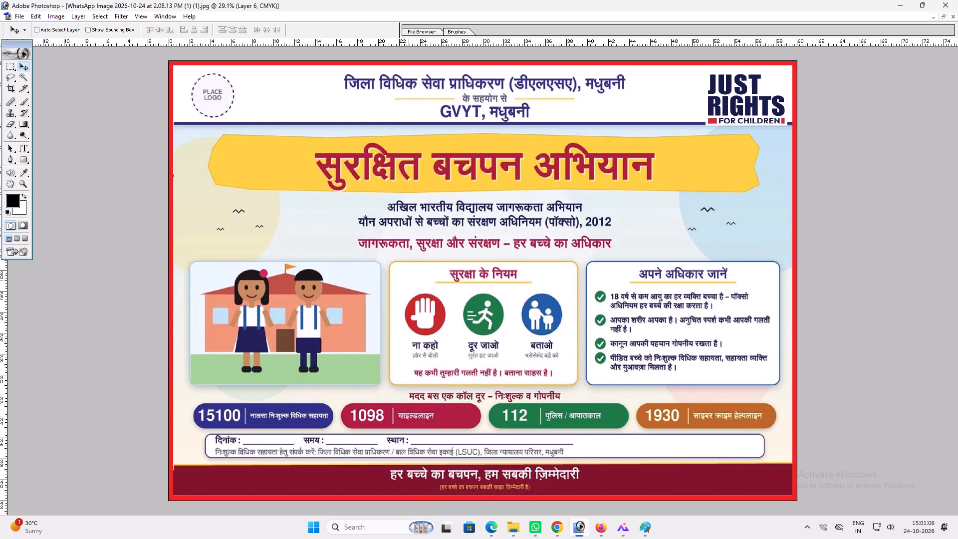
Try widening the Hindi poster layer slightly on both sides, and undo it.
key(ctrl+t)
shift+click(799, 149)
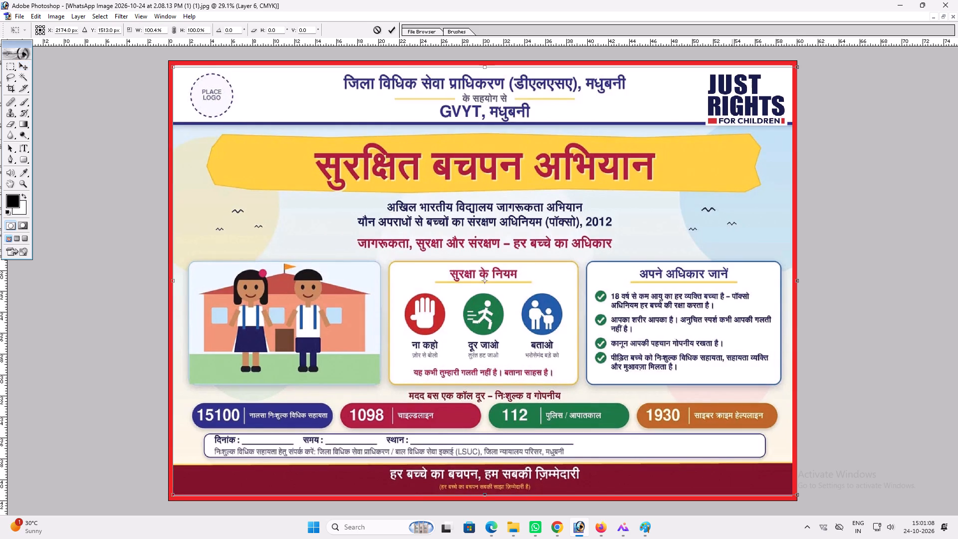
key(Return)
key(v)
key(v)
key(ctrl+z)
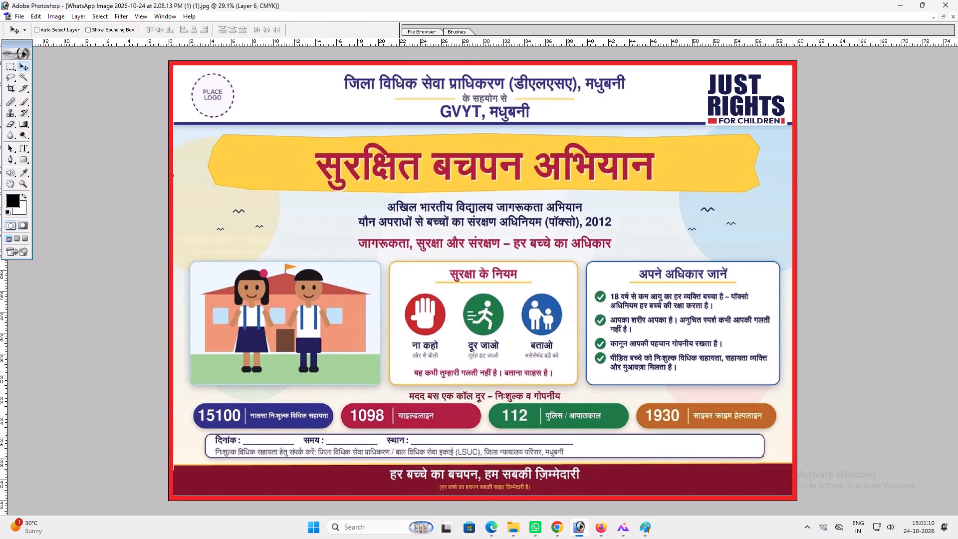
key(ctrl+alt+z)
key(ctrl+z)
Select the entire canvas and cut the Hindi poster from its layer.
key(ctrl+a)
key(ctrl+x)
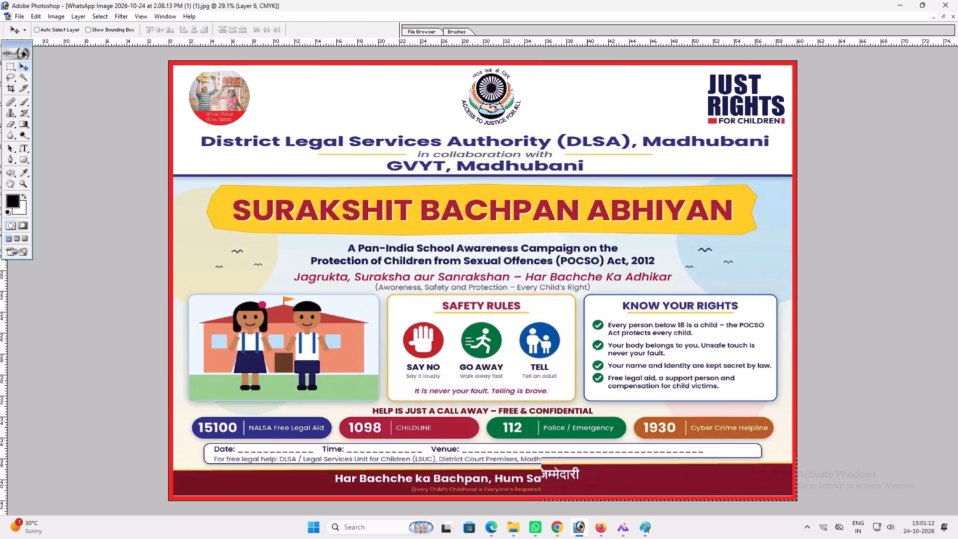
Resize the English poster image to a height of 36 inches, keeping the 60-inch width.
key(alt+i)
key(alt+i)
key(Tab)
key(Tab)
key(Tab)
key(Tab)
key(Tab)
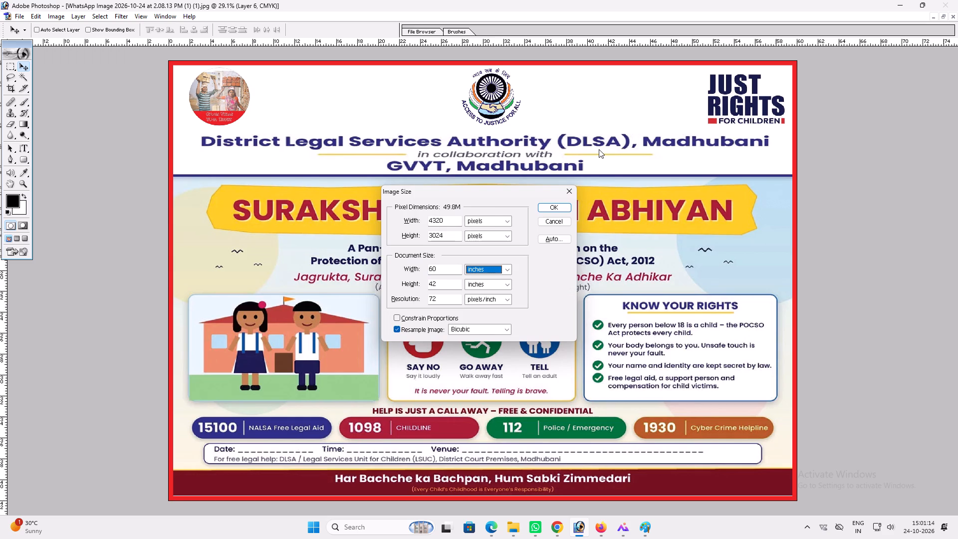
key(Tab)
key(3)
key(6)
key(Return)
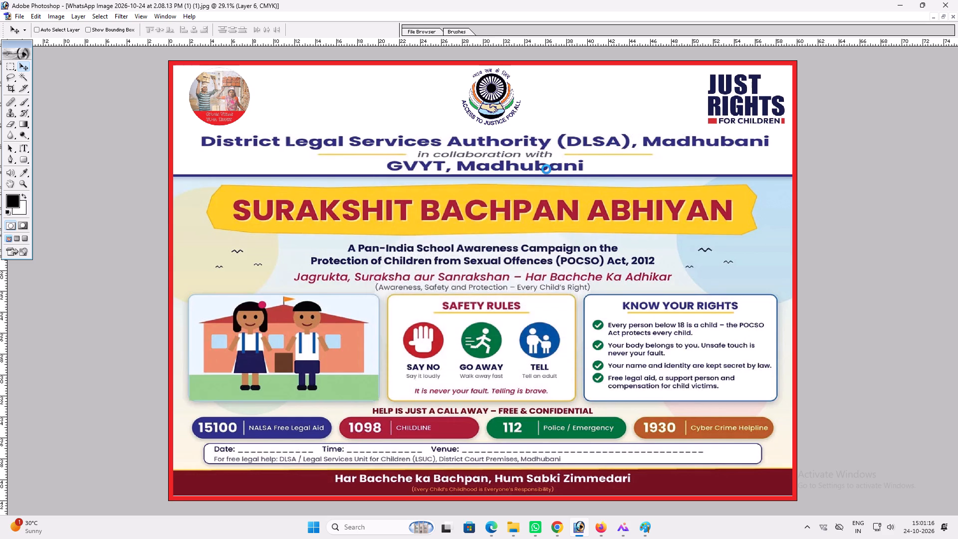
Start saving the English poster and browse to the 24.10.2026 folder inside 2026, october on Local Disk (H:).
key(ctrl+s)
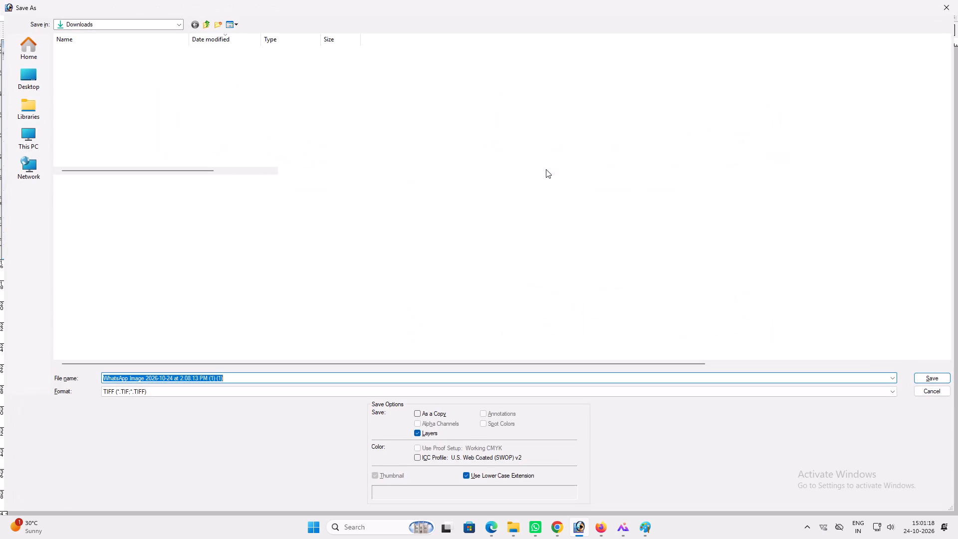
click(43, 133)
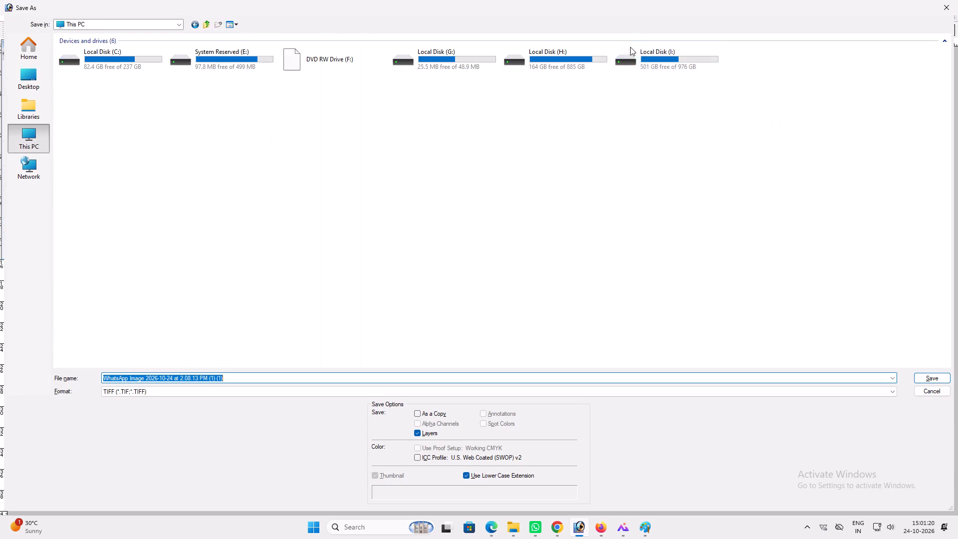
double_click(568, 57)
double_click(83, 61)
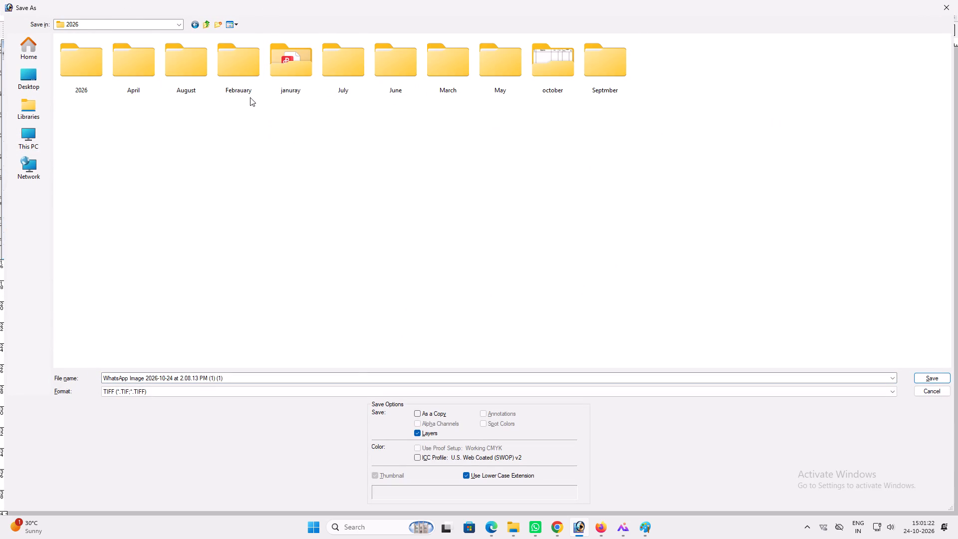
double_click(551, 65)
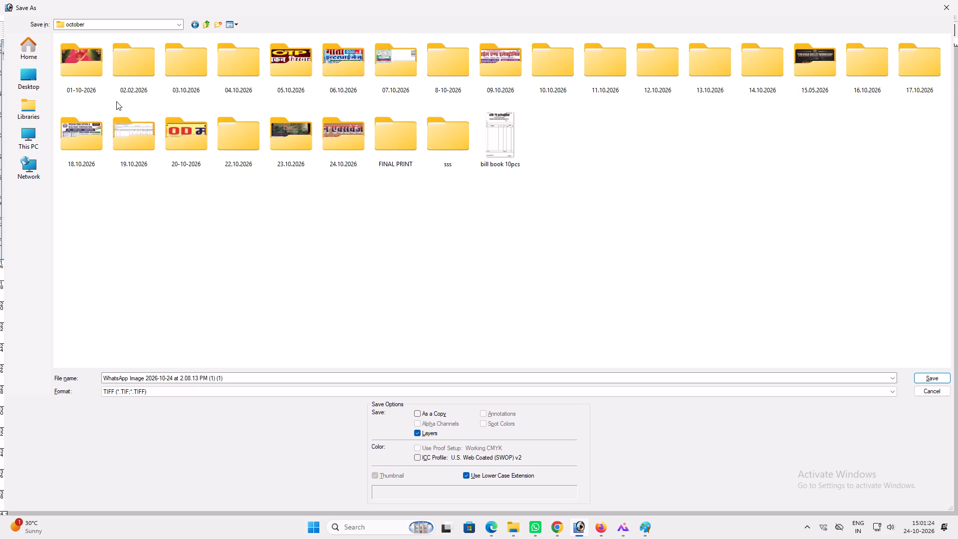
double_click(352, 139)
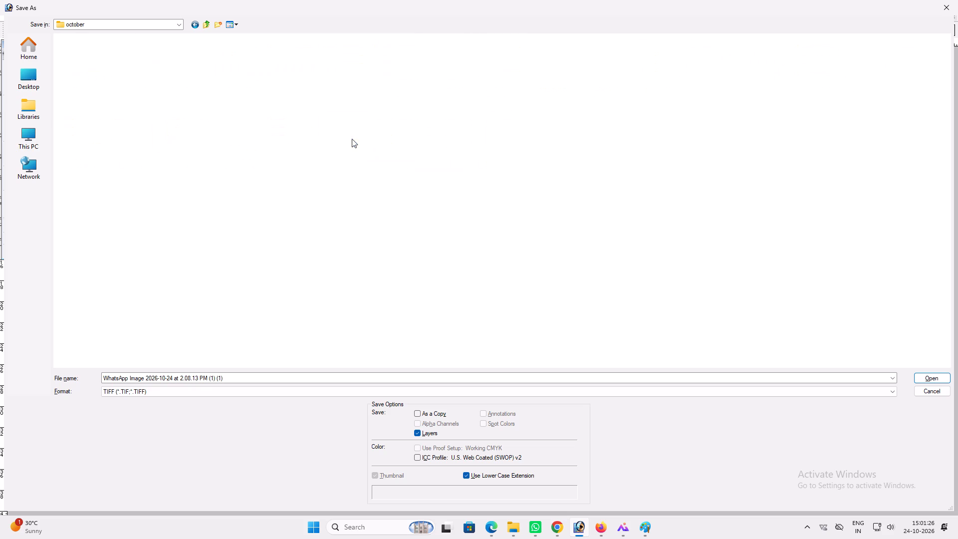
Create a new folder named Grame Viksah Yuva Trust inside 24.10.2026 and open it as the save location.
click(217, 22)
text(Grame Vu)
key(BackSpace)
text(iksah)
key(space)
key(shift+y)
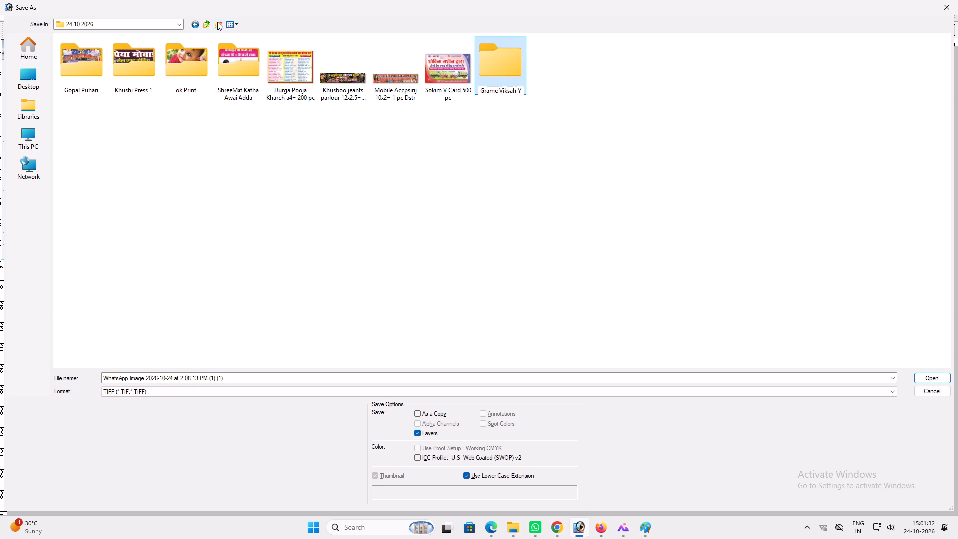
text(uv)
key(space)
key(BackSpace)
text(a Trus)
key(t)
key(Return)
key(Return)
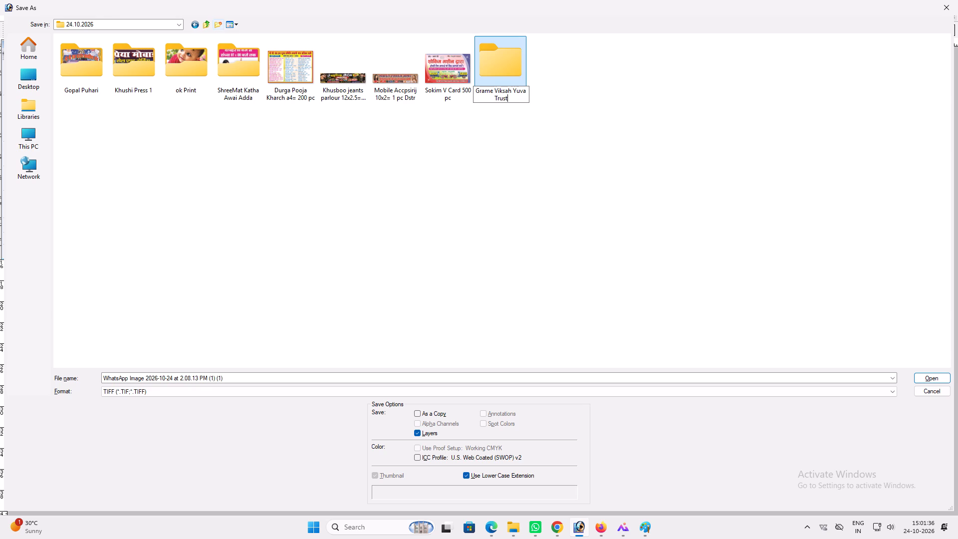
Name the English poster file "5x3 = 1 pc Old" and save it as a layered TIFF in the new folder.
click(221, 376)
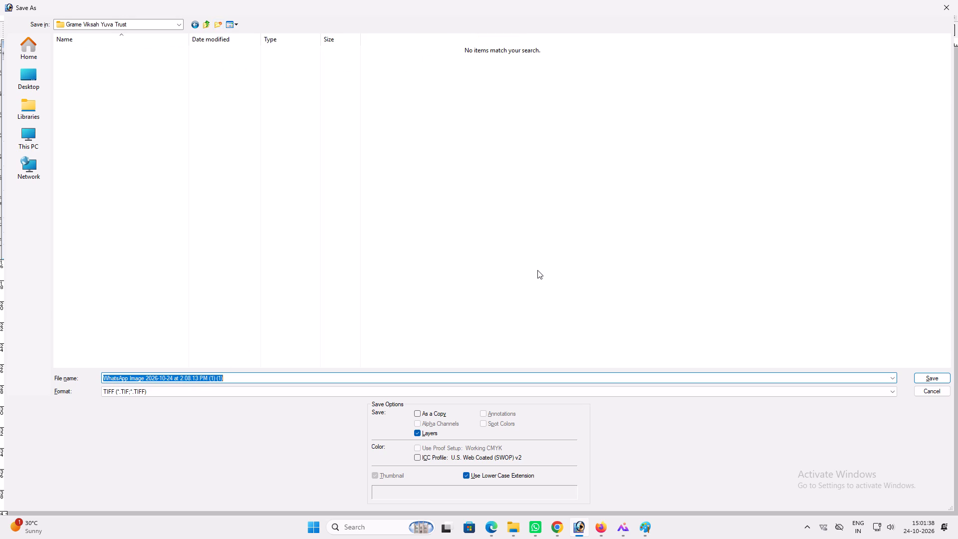
text(6x)
key(4)
key(BackSpace)
key(BackSpace)
key(BackSpace)
key(BackSpace)
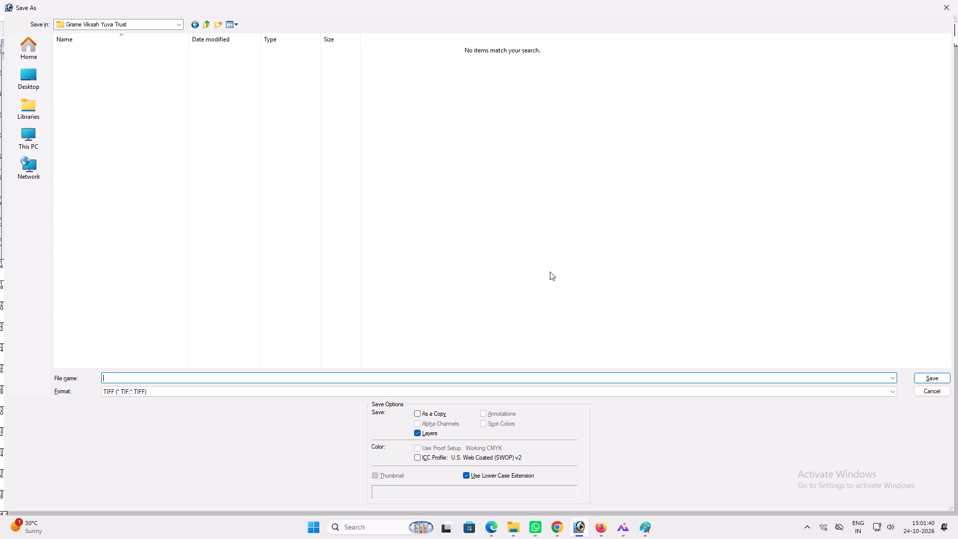
text(5x3 = 1 pc)
key(space)
text(Old)
key(space)
key(Return)
key(Return)
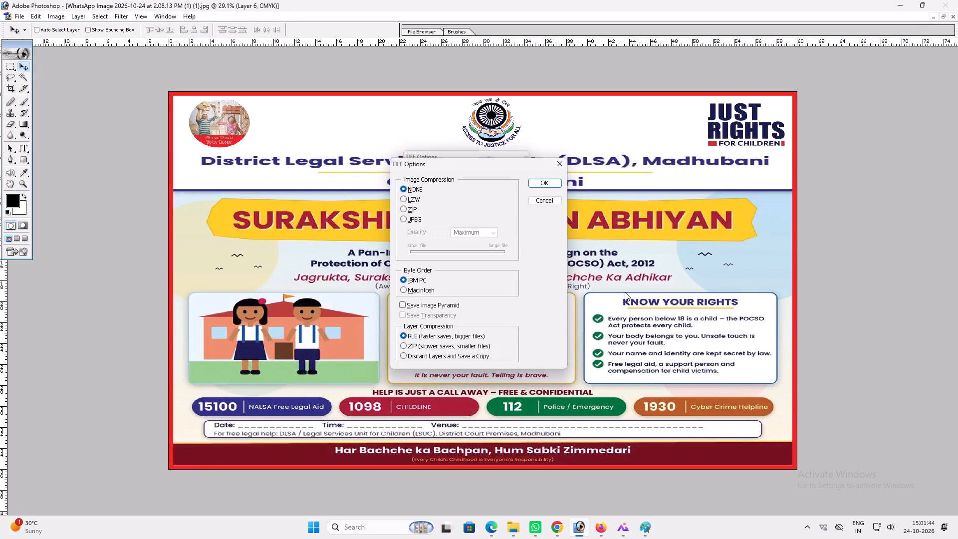
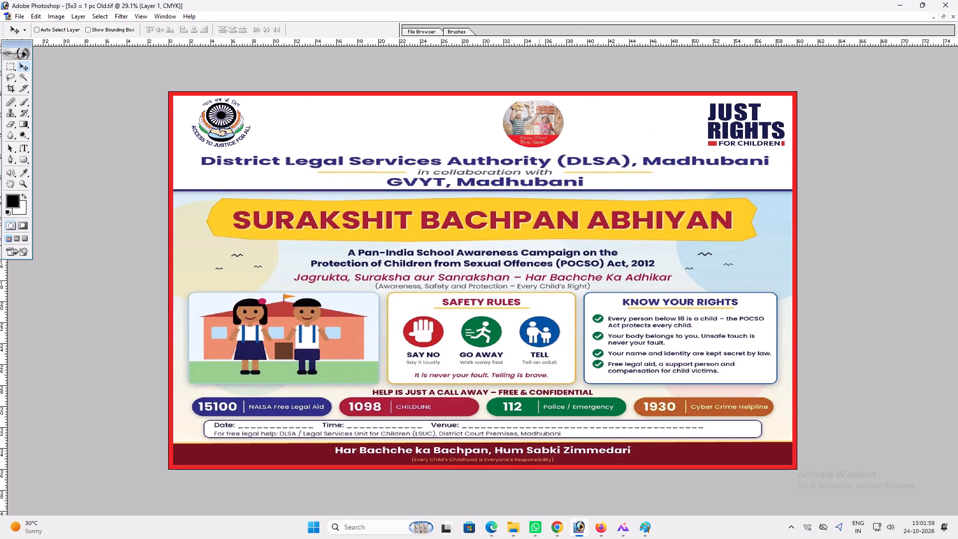
Move the round trust logo off the heading area and centre it horizontally on the poster canvas.
shift+drag(539, 134, 465, 139)
key(ctrl+a)
key(alt+l)
key(alt+i)
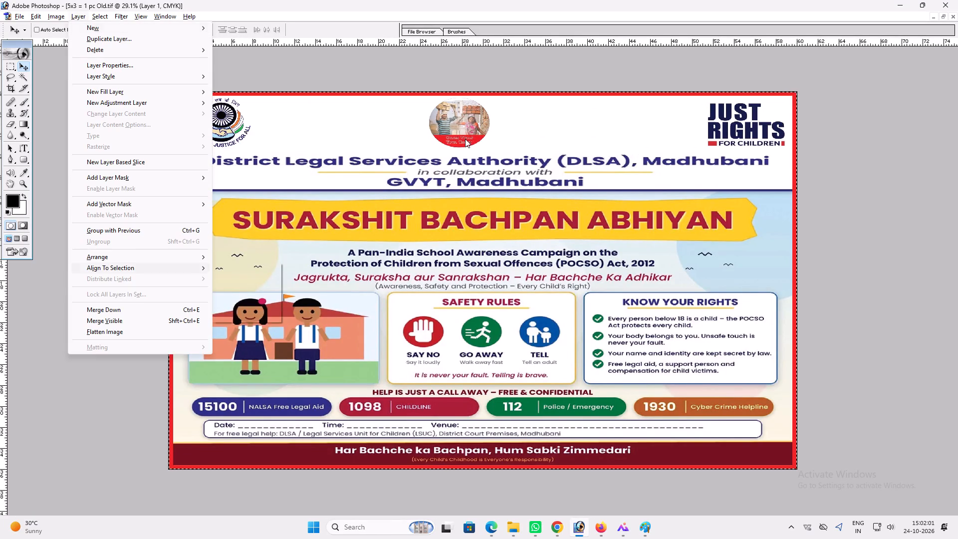
key(ctrl+h)
key(h)
key(ctrl+d)
key(v)
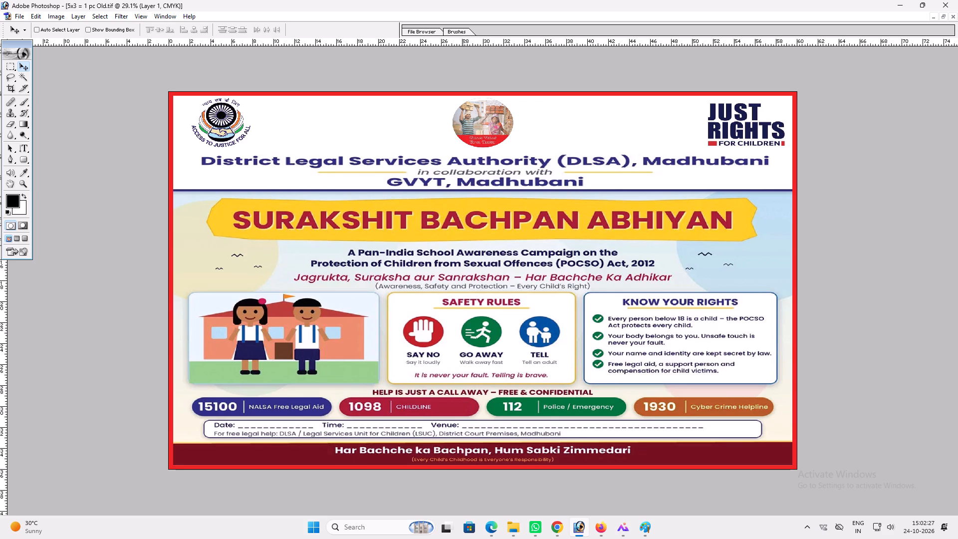
Cover the "GVYT, Madhubani" line by stretching a small patch of the white background across it.
click(592, 182)
key(m)
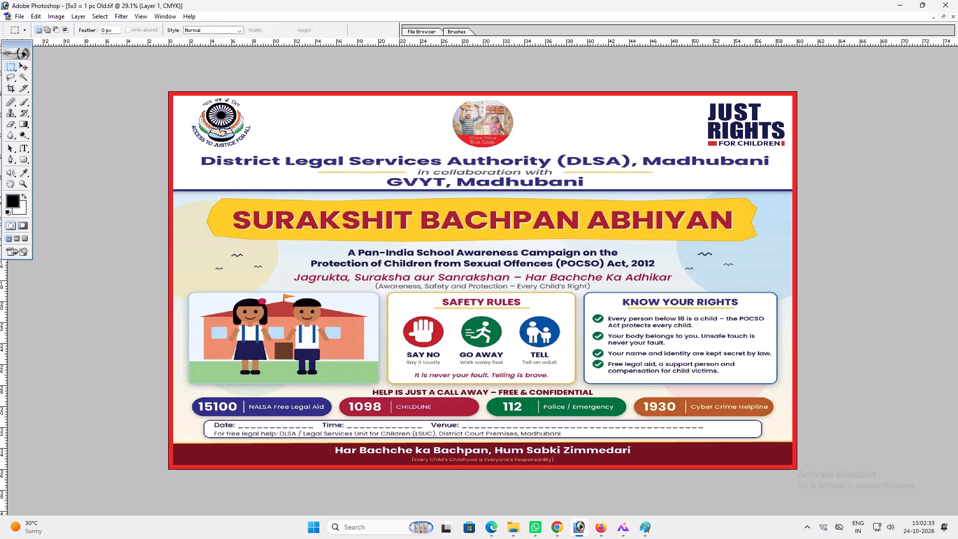
drag(589, 175, 596, 185)
key(ctrl+t)
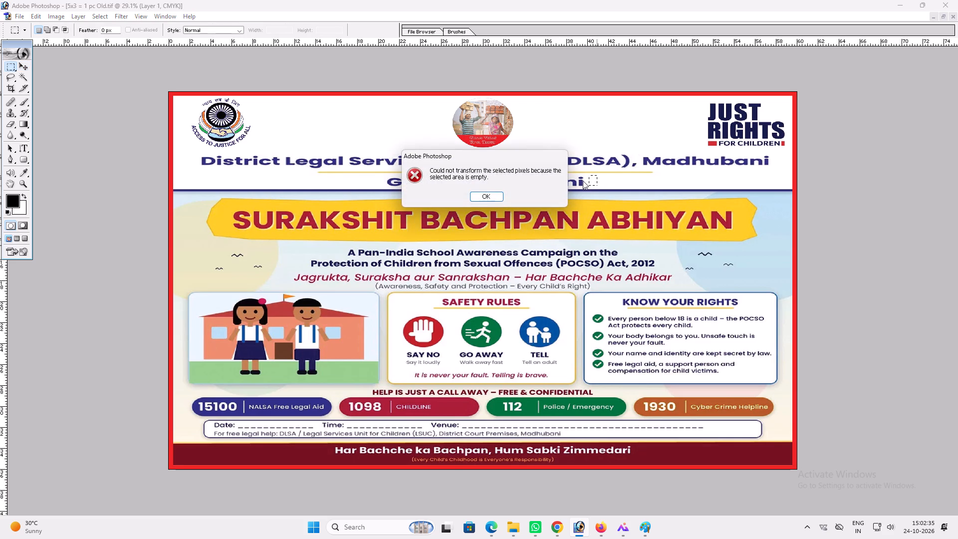
key(Return)
key(v)
ctrl+click(613, 185)
key(ctrl+t)
drag(587, 179, 421, 174)
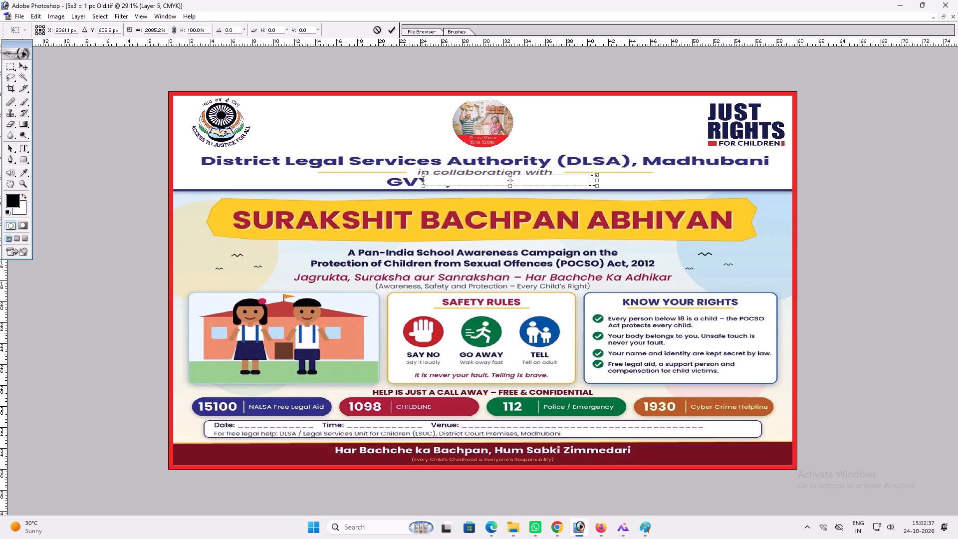
drag(421, 174, 381, 179)
drag(444, 187, 438, 189)
key(Return)
key(ctrl+d)
key(v)
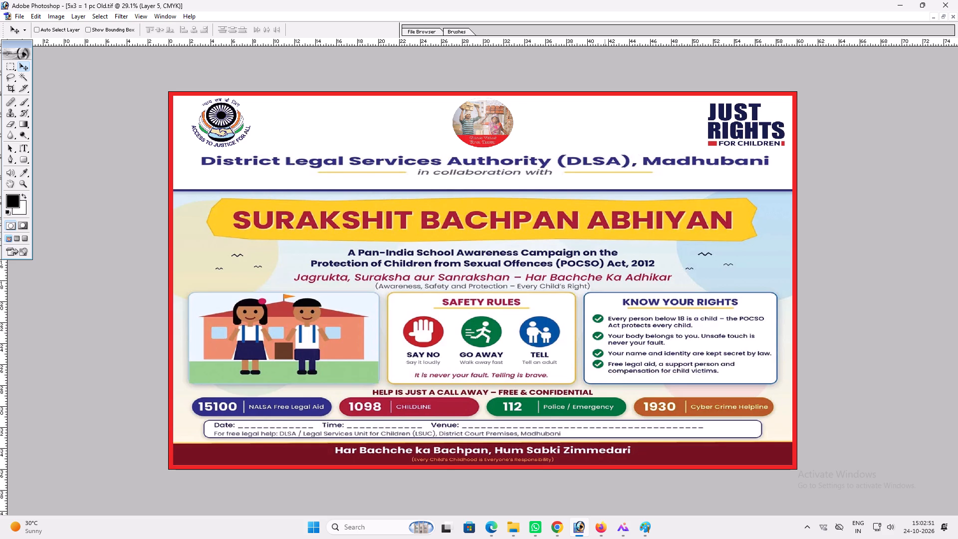
Add placeholder text "fff" in the blanked line under "in collaboration with", coloured with the red sampled from the poster border.
key(ctrl+plus)
key(ctrl+plus)
key(space)
key(space)
key(space)
key(space)
key(space)
key(space)
key(space)
key(space)
key(space)
key(space)
key(space)
key(space)
drag(605, 232, 629, 423)
key(space)
right_drag(517, 177, 526, 178)
click(538, 184)
key(v)
key(t)
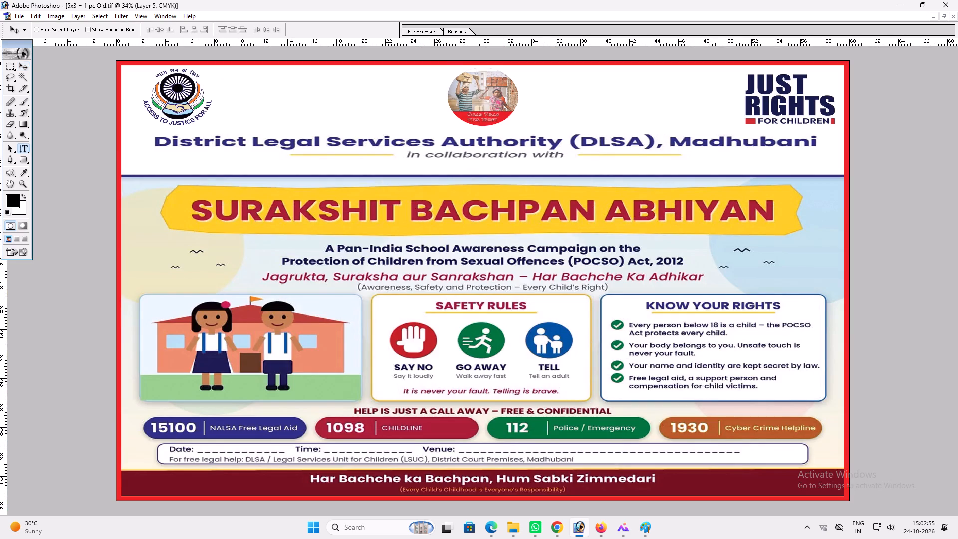
text(ttt)
click(502, 166)
text(fff)
key(ctrl+a)
click(308, 33)
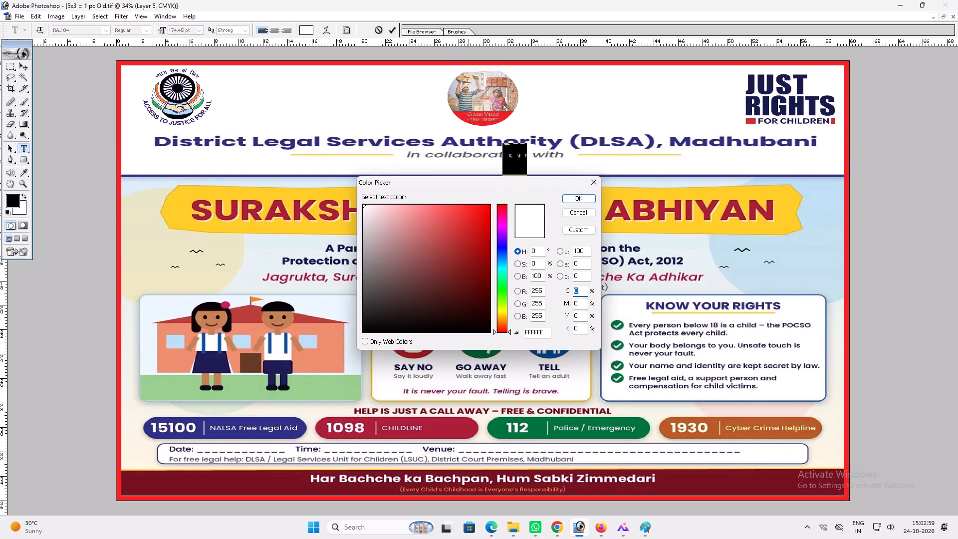
click(451, 64)
key(Return)
key(Return)
Scale the red placeholder text down to about 71 pt.
key(ctrl+t)
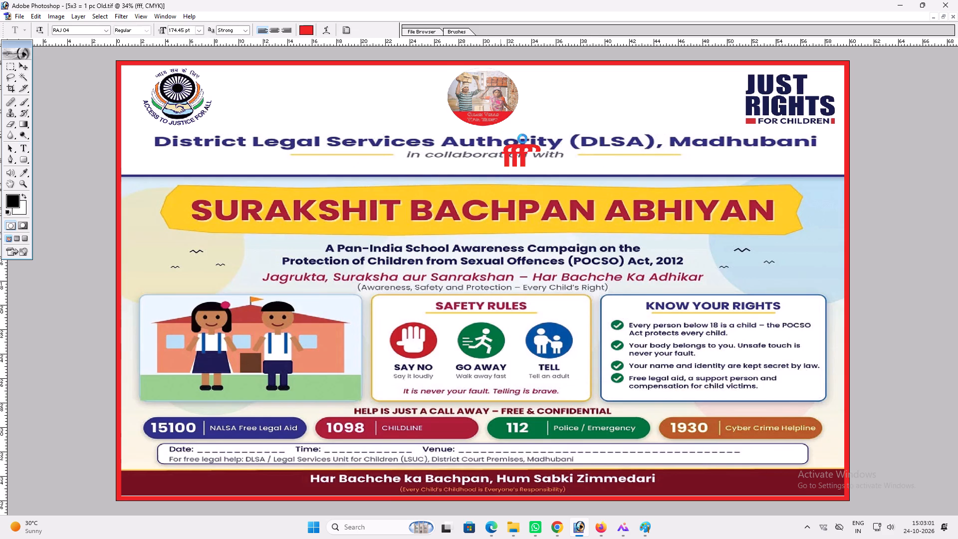
shift+drag(539, 146, 514, 155)
key(Return)
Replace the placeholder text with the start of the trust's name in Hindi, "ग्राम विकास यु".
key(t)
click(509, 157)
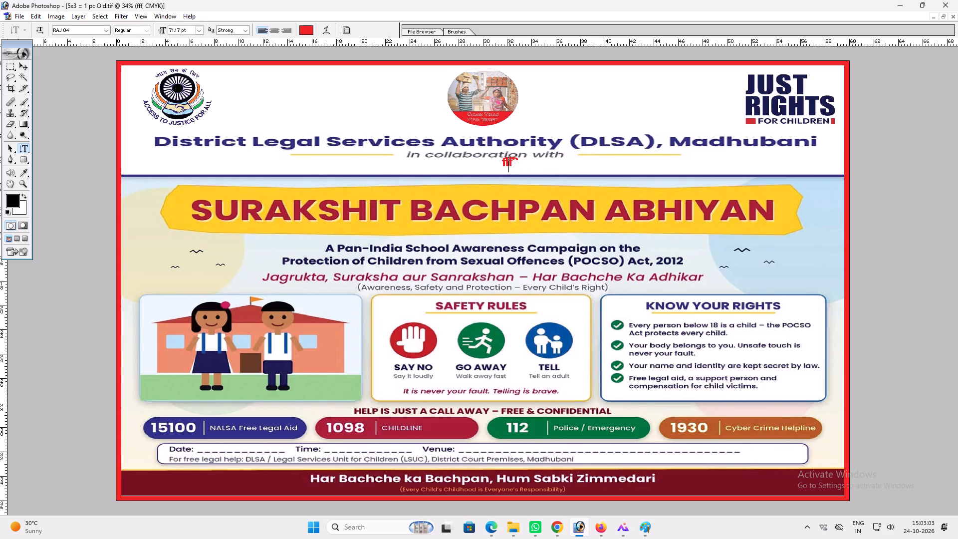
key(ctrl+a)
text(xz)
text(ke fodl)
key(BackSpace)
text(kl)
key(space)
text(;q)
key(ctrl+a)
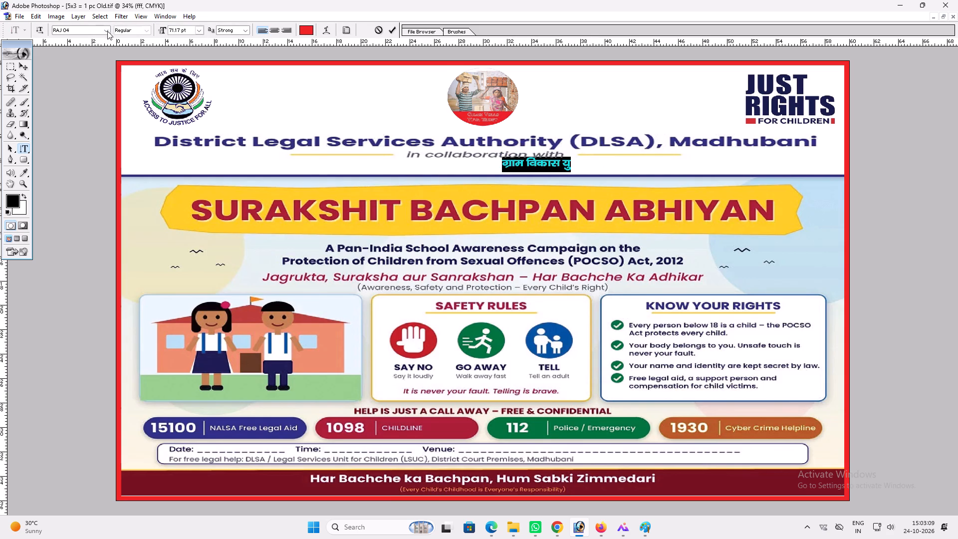
Set the red text's font to Arial Bold.
click(87, 30)
text(ar)
key(Return)
click(148, 29)
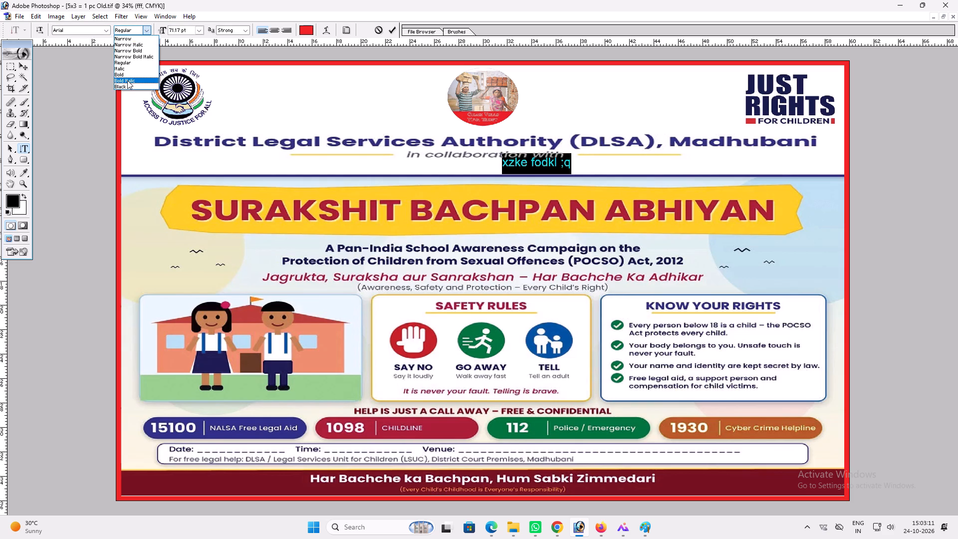
click(126, 73)
Replace the red text with "Grame Vikas Yuva Trust, Madhuani".
click(540, 164)
key(ctrl+a)
text(Grame)
key(space)
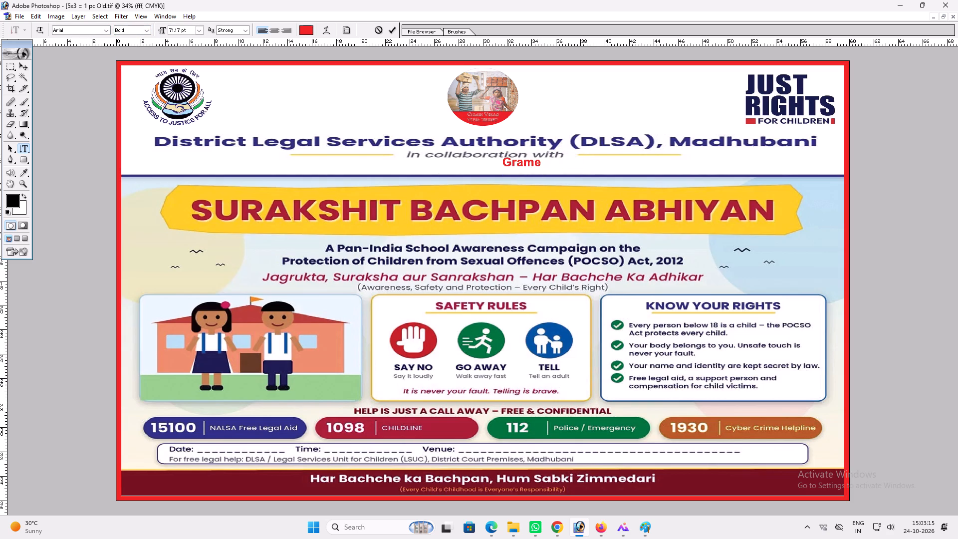
text(Vikash)
key(space)
key(BackSpace)
key(BackSpace)
key(space)
text(Yu)
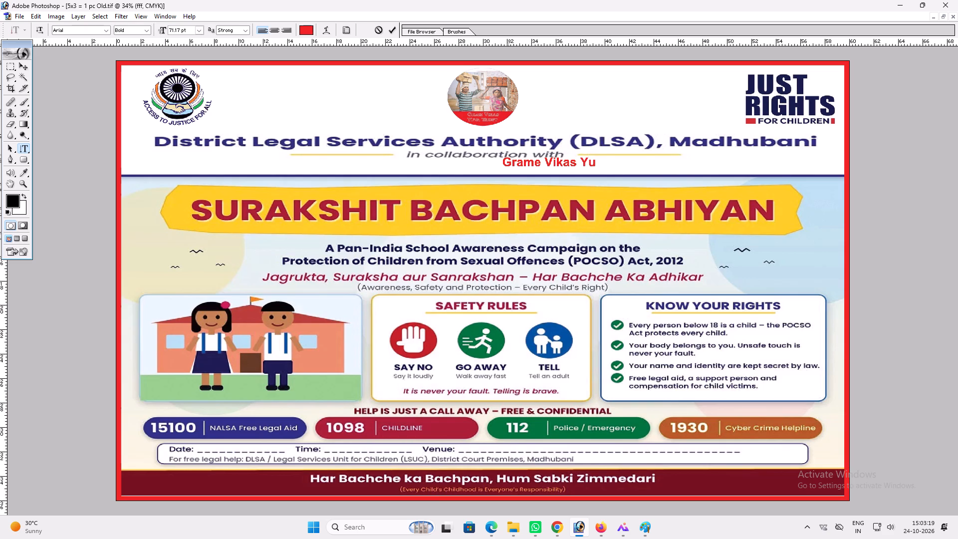
text(va Trs)
key(BackSpace)
text(ust, MAdhu)
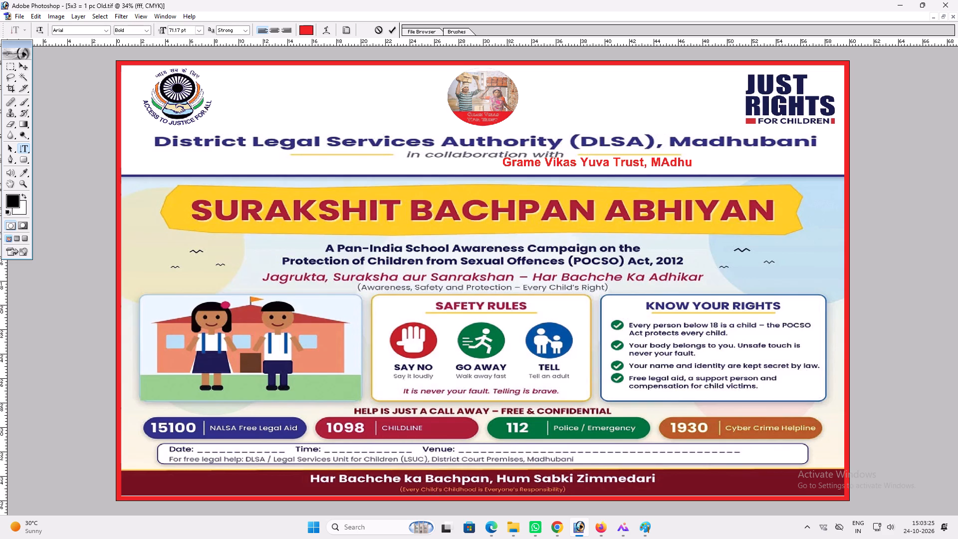
key(BackSpace)
key(BackSpace)
key(BackSpace)
key(BackSpace)
text(adhuani)
key(Return)
Widen the red trust name to about 32 inches and place it just beneath the "in collaboration with" line.
key(v)
key(ctrl+t)
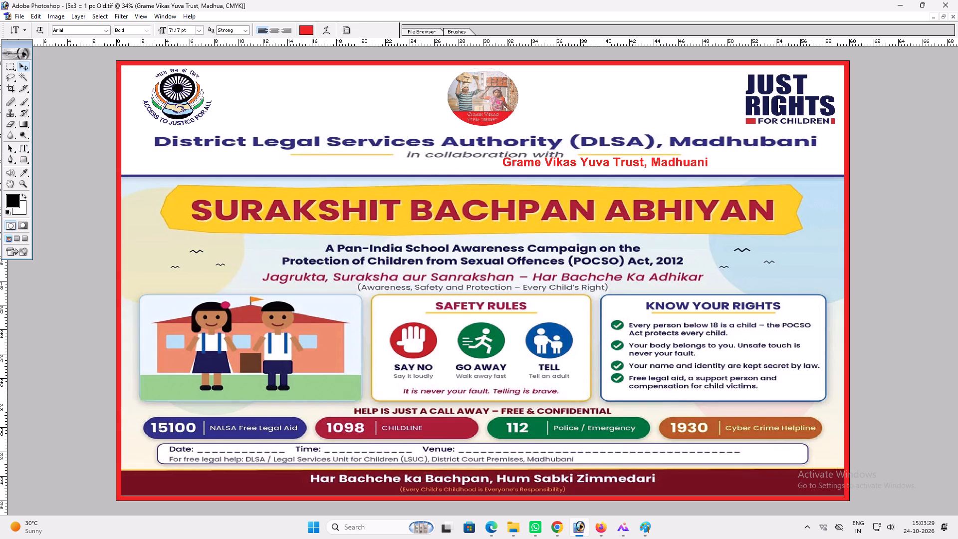
alt+shift+drag(709, 166, 727, 168)
alt+shift+drag(727, 163, 748, 161)
key(shift+Return)
text(vv)
drag(649, 166, 527, 170)
key(ctrl+t)
alt+shift+drag(623, 163, 677, 164)
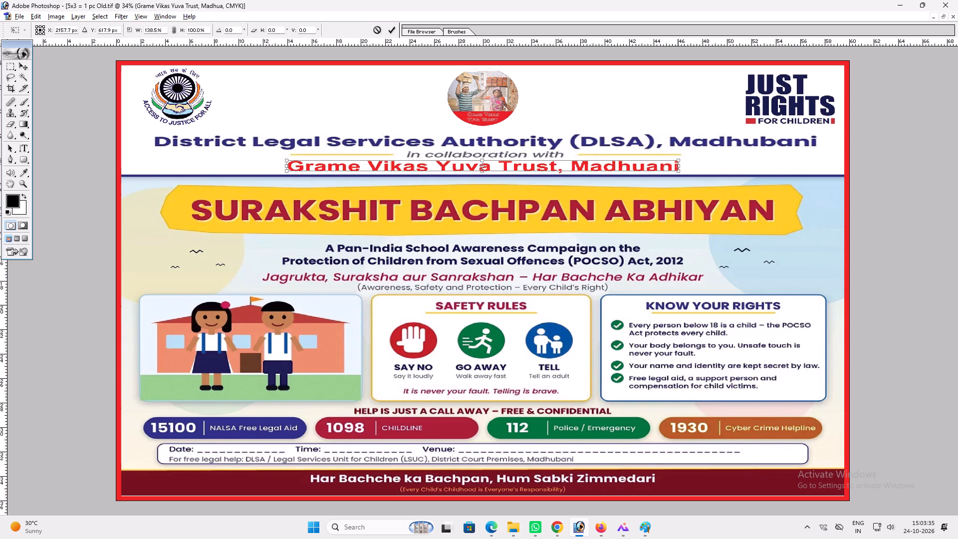
key(Return)
key(v)
shift+drag(633, 172, 610, 177)
Capture a screenshot of the whole English poster, including its red border.
scroll(592, 173, up, 1)
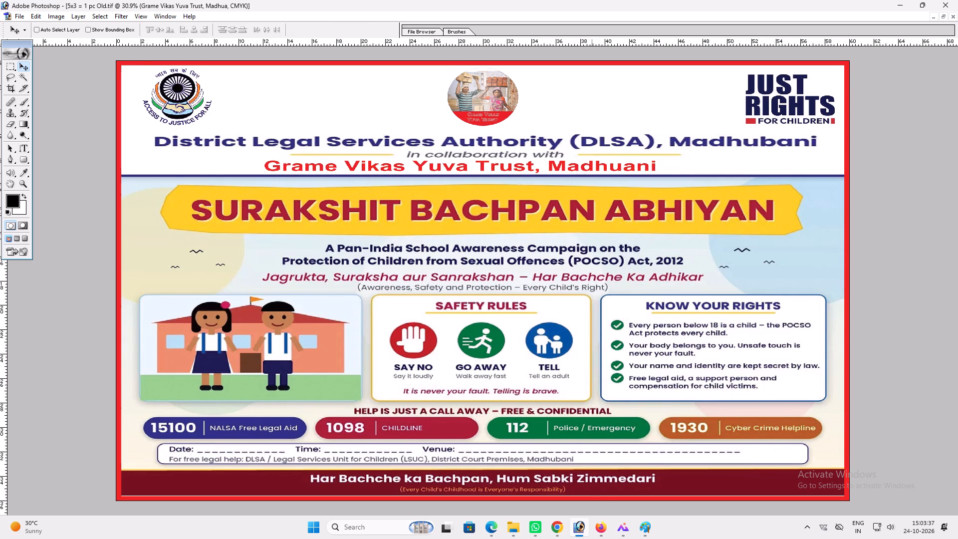
key(Print)
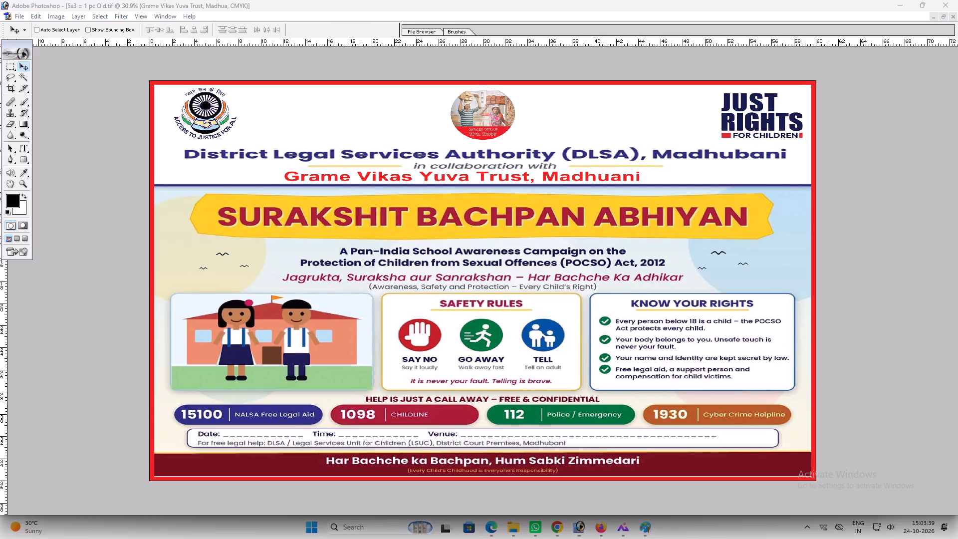
drag(145, 79, 824, 484)
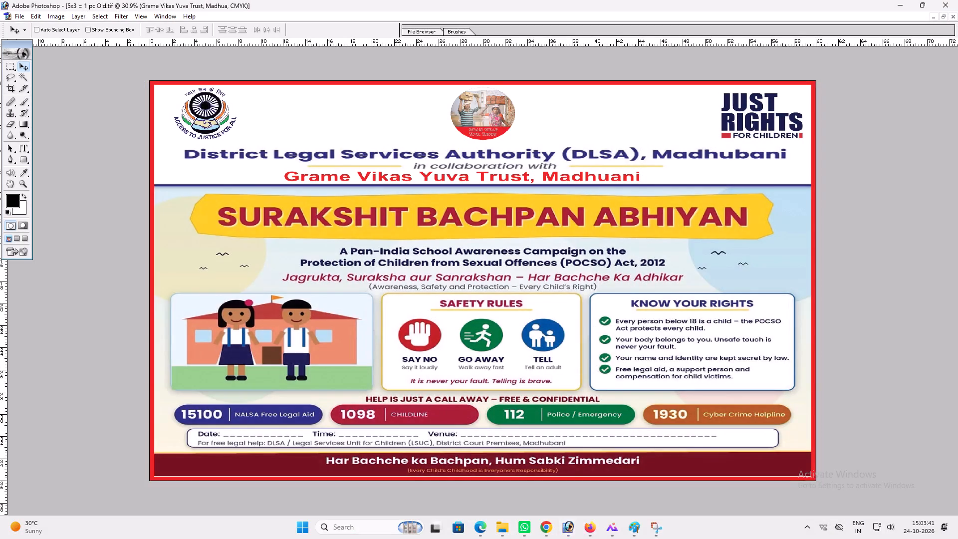
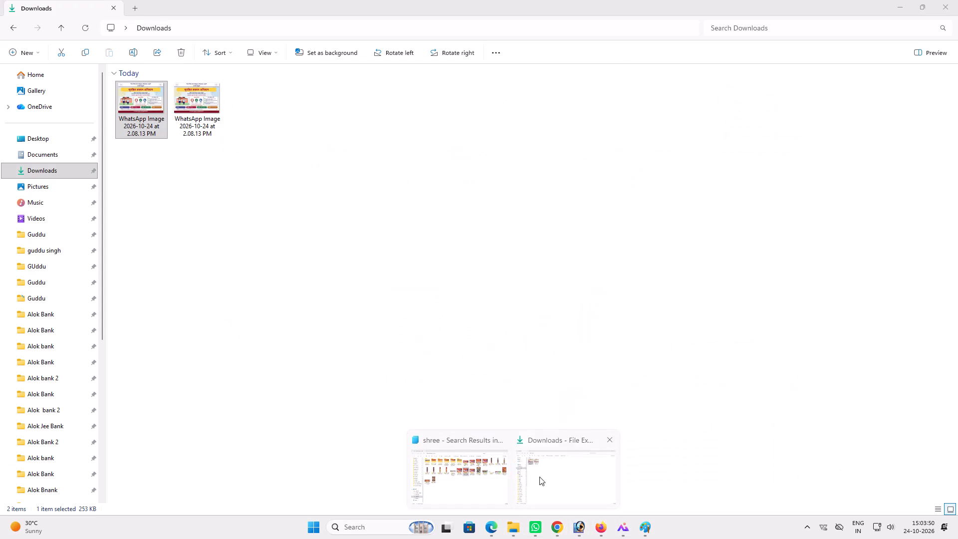
Open the Hindi Surakshit Bachpan Abhiyan image from Downloads in Photoshop and copy it into the 5x3 English poster.
click(64, 173)
drag(146, 99, 581, 529)
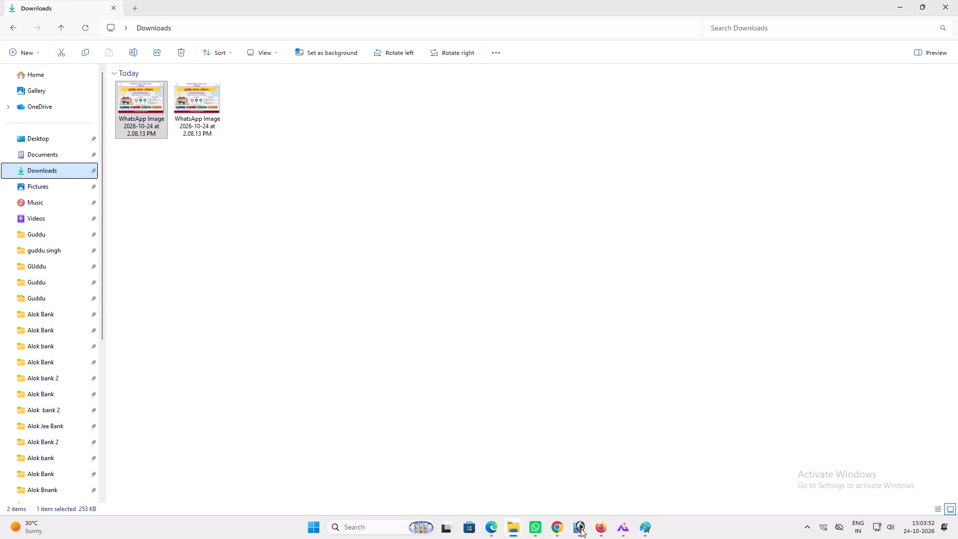
drag(581, 529, 535, 368)
key(v)
key(f)
key(f)
key(f)
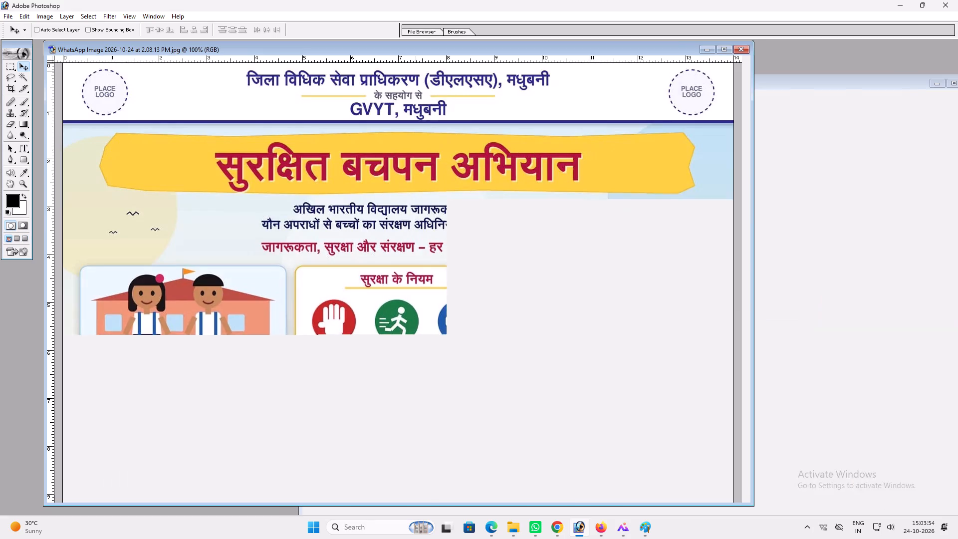
drag(363, 171, 778, 246)
key(v)
double_click(664, 84)
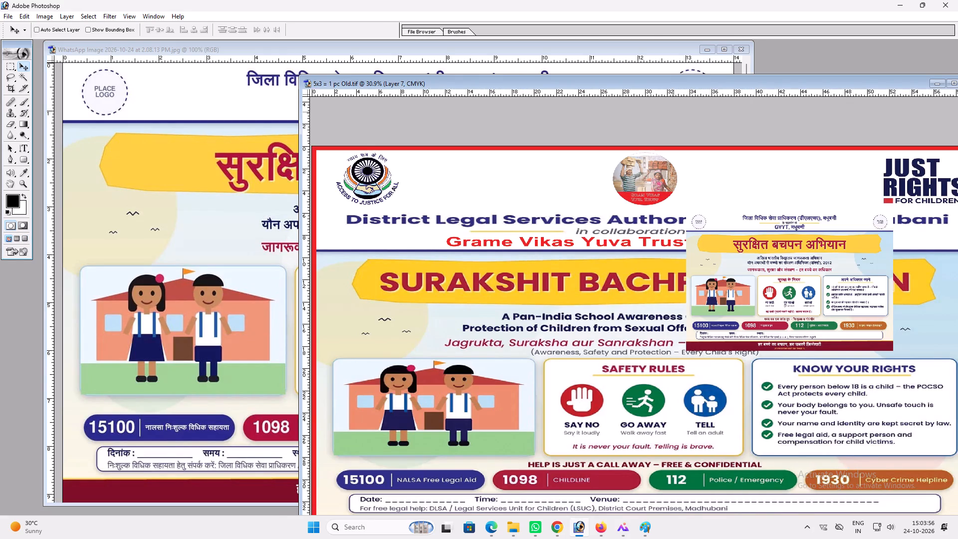
Align the Hindi artwork to the poster's top-left corner and scale it to fill the whole poster, about 321% wide and 287% high.
double_click(630, 80)
key(ctrl+a)
click(182, 33)
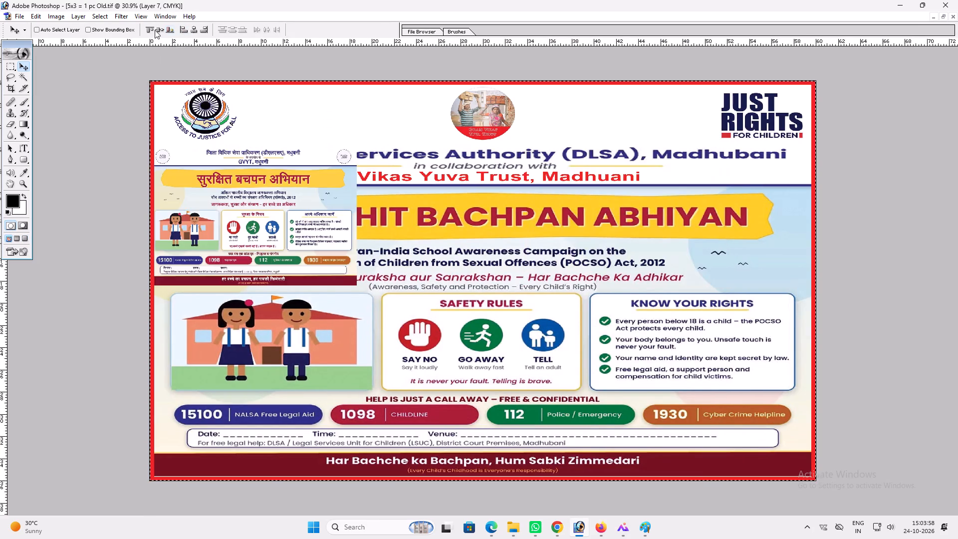
click(154, 30)
scroll(153, 33, up, 3)
key(ctrl+d)
key(ctrl+t)
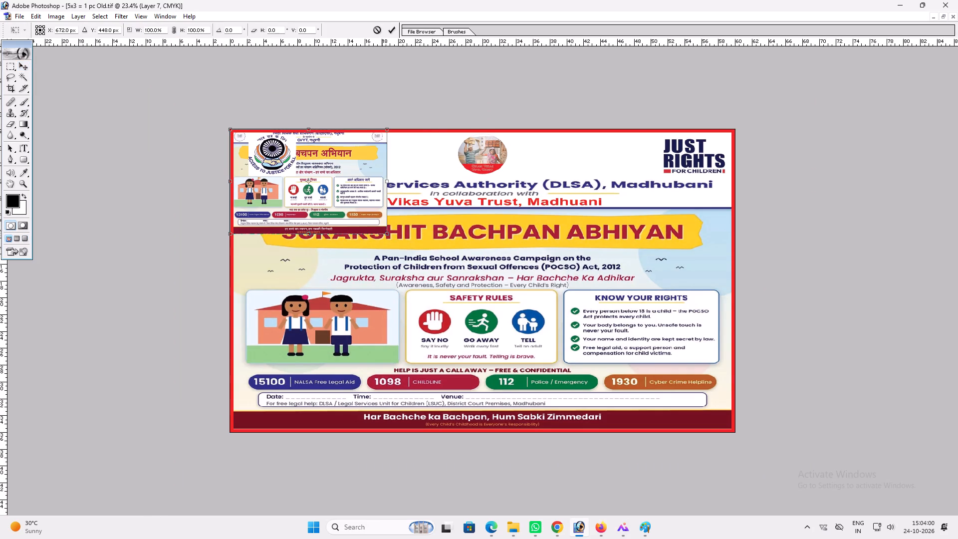
shift+drag(384, 234, 734, 388)
key(ctrl+z)
key(ctrl+t)
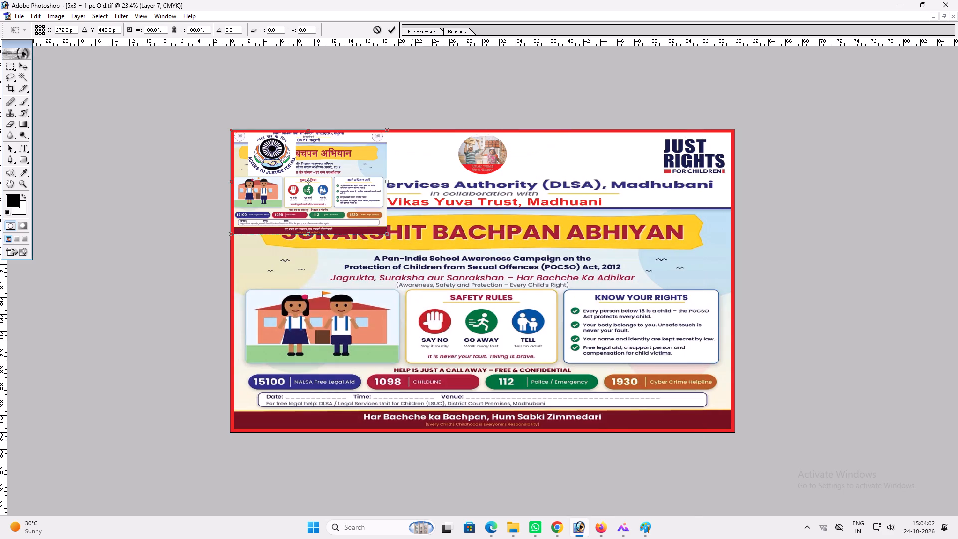
shift+drag(387, 232, 697, 404)
shift+drag(682, 388, 733, 388)
key(Return)
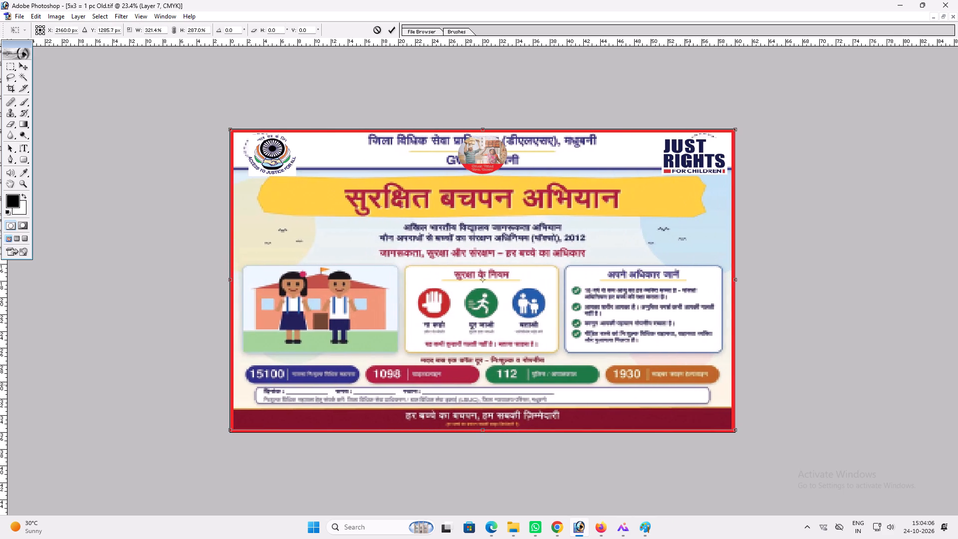
Squash the Hindi artwork from its top edge, lowering that edge by about 2 inches.
key(v)
key(ctrl+0)
text(vv)
ctrl+scroll(572, 231, up, 3)
key(ctrl+t)
shift+drag(520, 116, 517, 134)
key(Return)
text(vv)
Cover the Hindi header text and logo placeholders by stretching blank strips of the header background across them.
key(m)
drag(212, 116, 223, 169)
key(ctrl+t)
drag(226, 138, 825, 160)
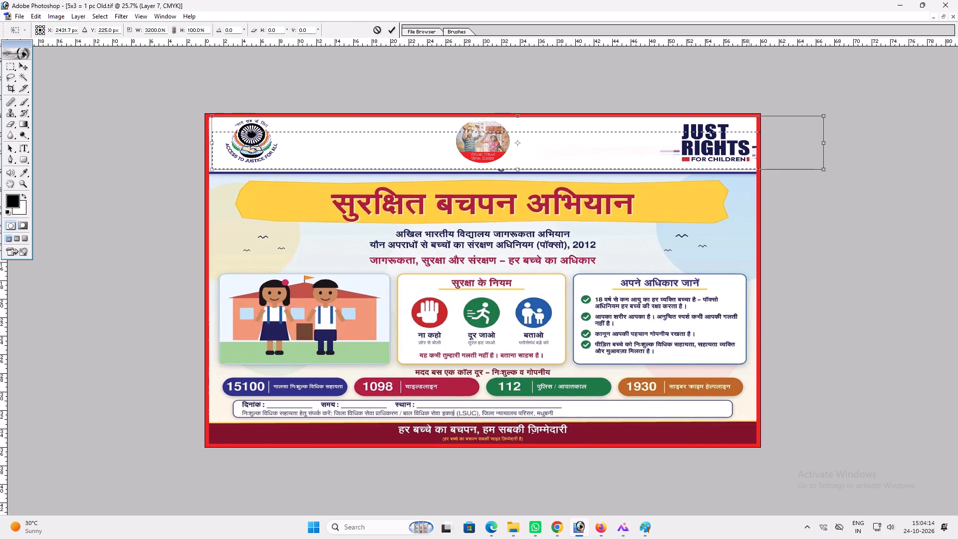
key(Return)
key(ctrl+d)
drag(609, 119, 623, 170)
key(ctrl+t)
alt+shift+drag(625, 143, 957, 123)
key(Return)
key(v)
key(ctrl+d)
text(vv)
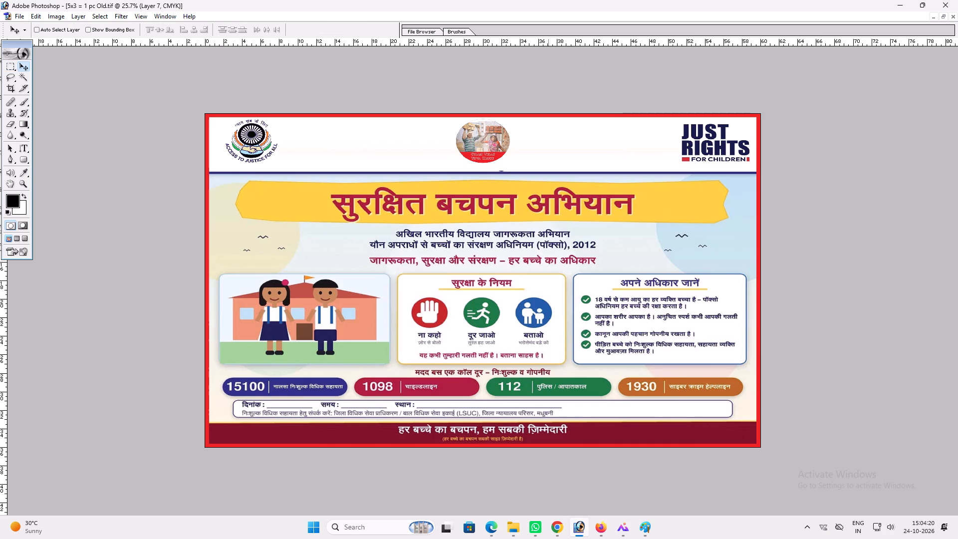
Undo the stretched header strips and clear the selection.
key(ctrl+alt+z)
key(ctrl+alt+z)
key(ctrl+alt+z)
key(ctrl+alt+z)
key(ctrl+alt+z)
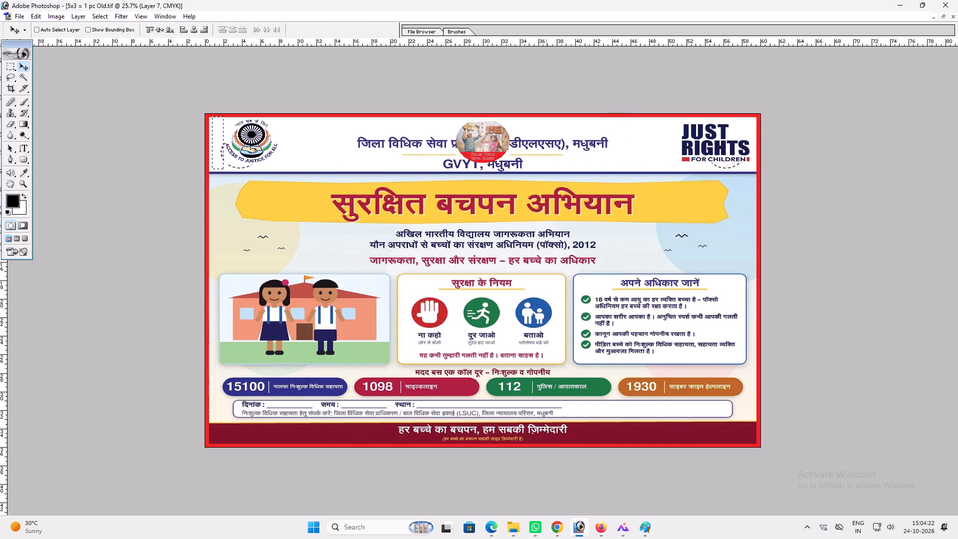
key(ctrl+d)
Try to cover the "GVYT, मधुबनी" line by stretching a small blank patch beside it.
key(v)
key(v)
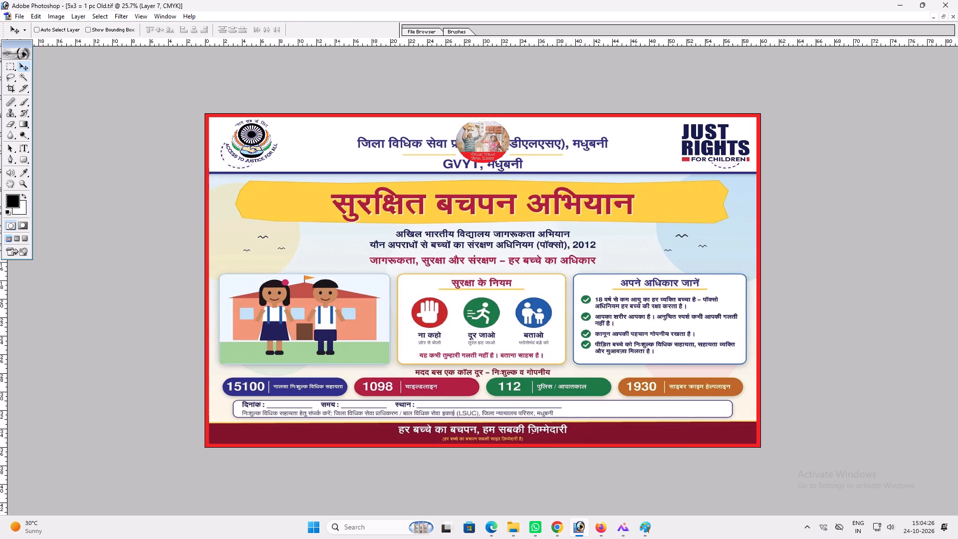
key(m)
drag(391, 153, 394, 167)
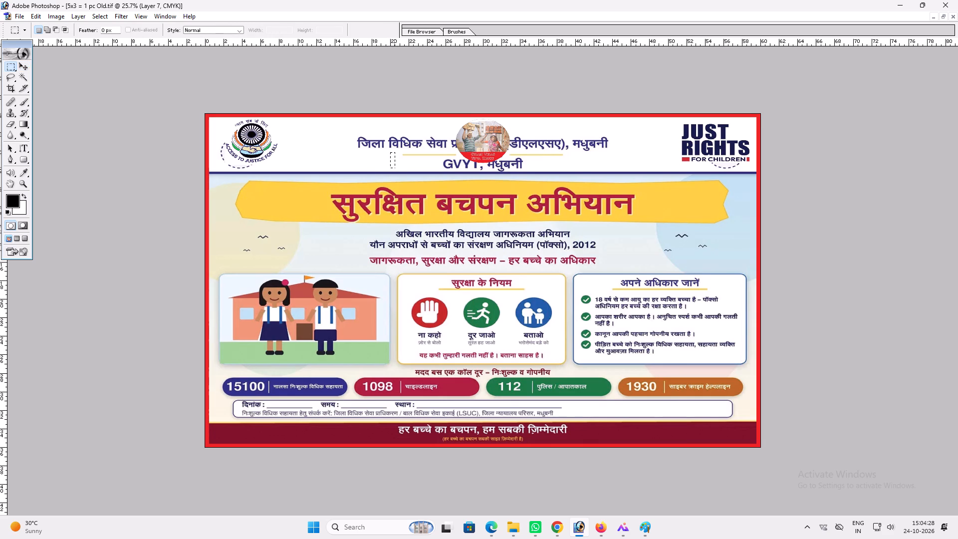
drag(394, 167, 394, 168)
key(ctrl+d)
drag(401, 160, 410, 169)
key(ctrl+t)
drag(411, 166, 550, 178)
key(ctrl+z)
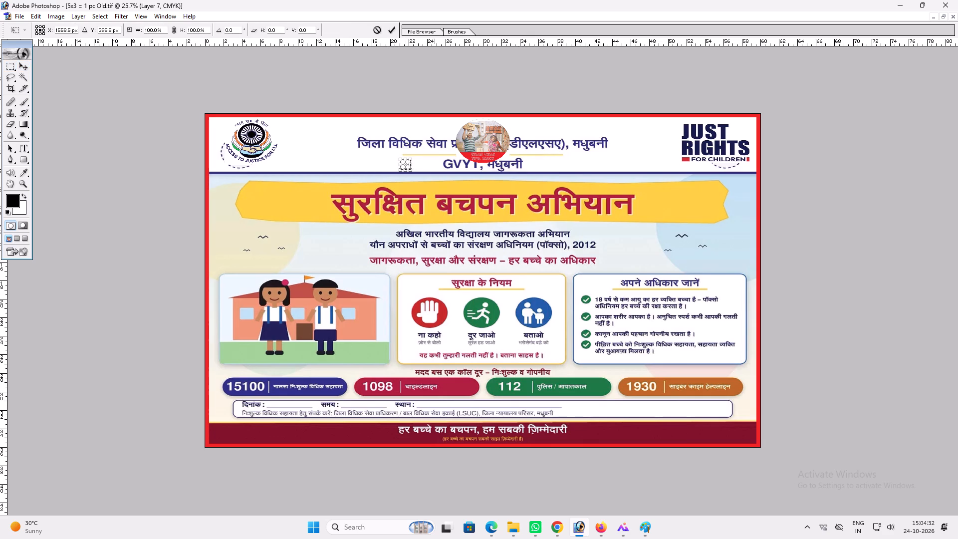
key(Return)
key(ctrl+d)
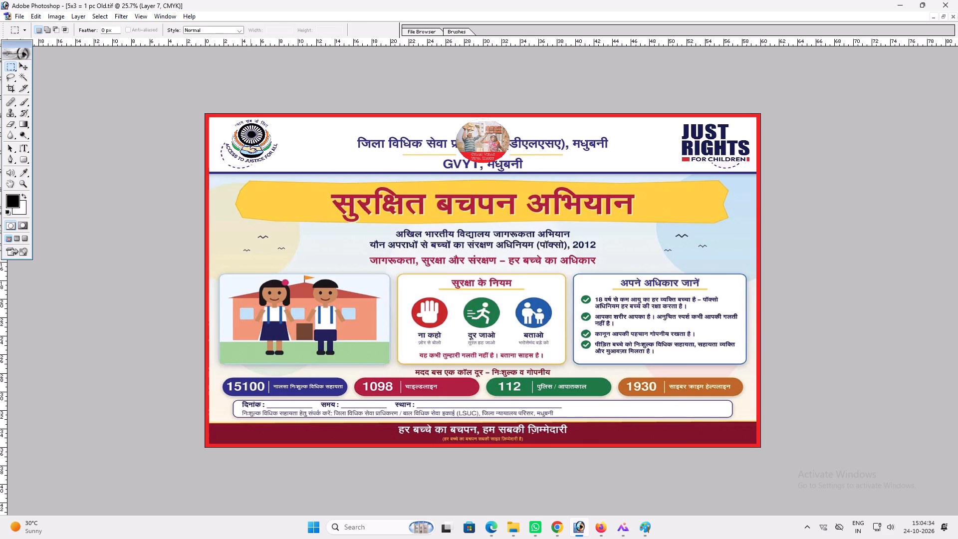
Delete the Hindi artwork's full-width header strip above the blue divider line.
drag(200, 109, 762, 168)
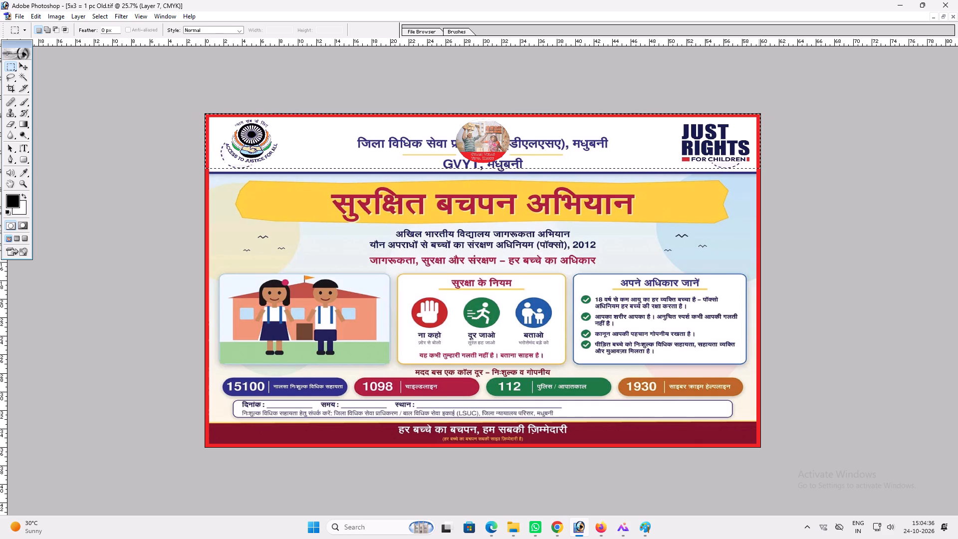
key(Delete)
key(ctrl+d)
key(v)
key(v)
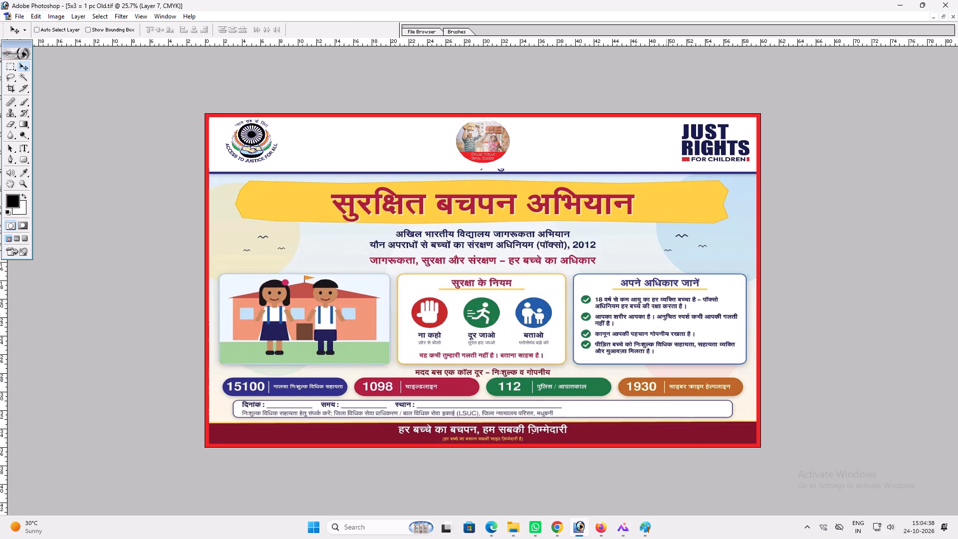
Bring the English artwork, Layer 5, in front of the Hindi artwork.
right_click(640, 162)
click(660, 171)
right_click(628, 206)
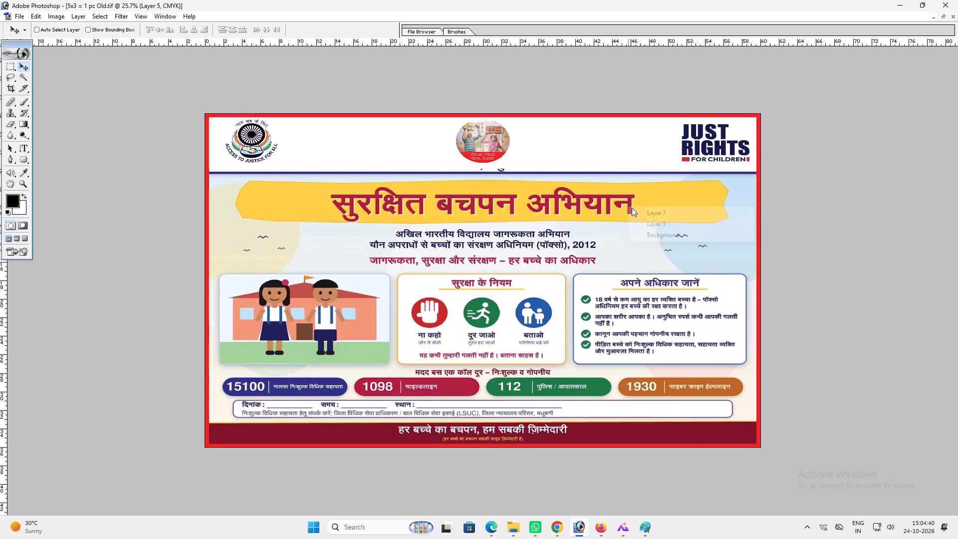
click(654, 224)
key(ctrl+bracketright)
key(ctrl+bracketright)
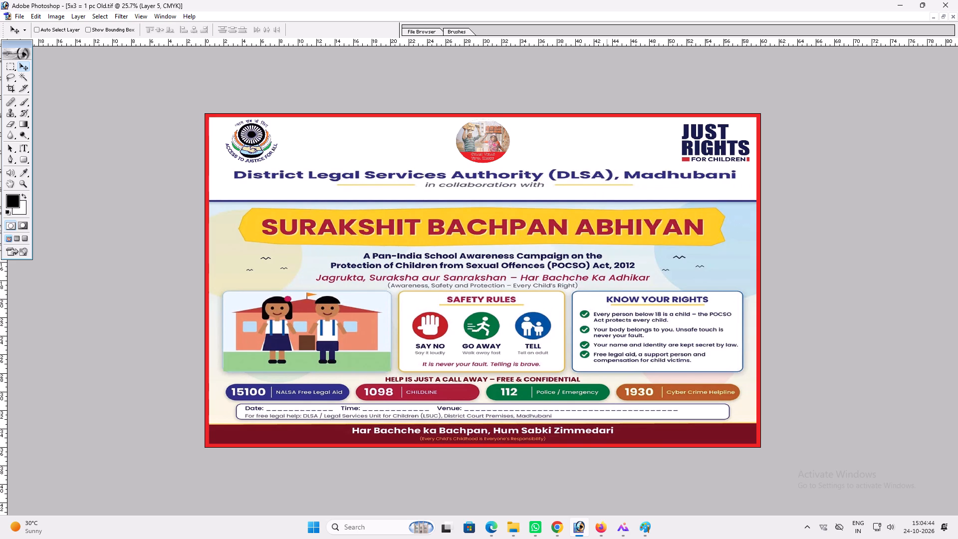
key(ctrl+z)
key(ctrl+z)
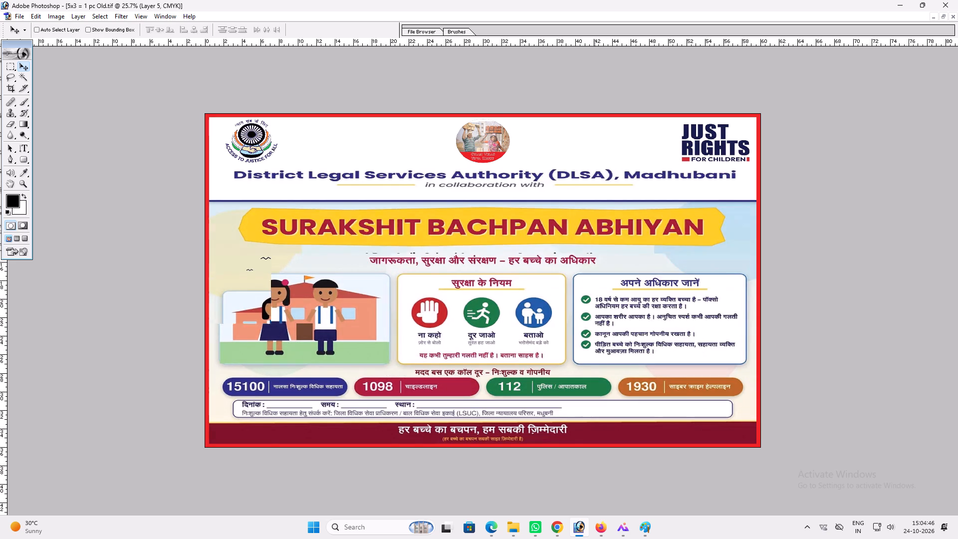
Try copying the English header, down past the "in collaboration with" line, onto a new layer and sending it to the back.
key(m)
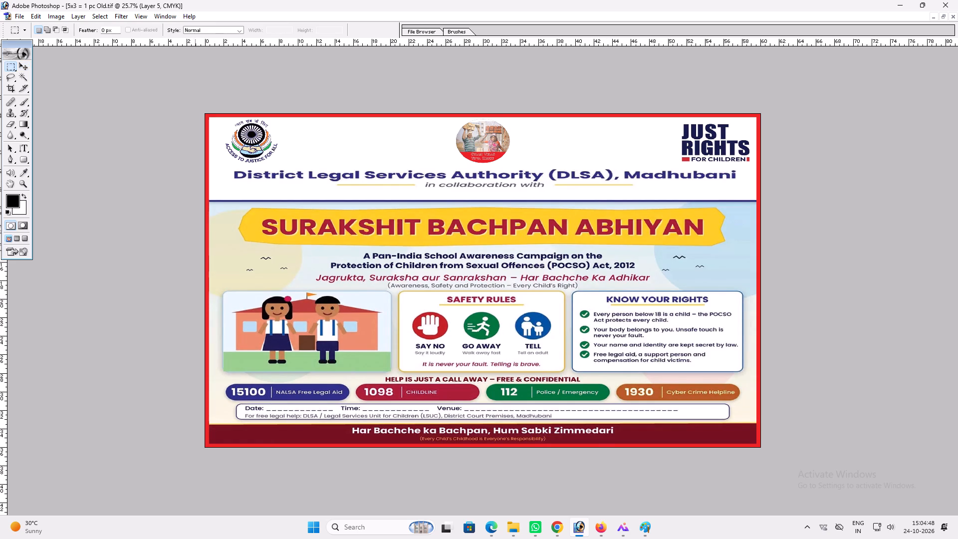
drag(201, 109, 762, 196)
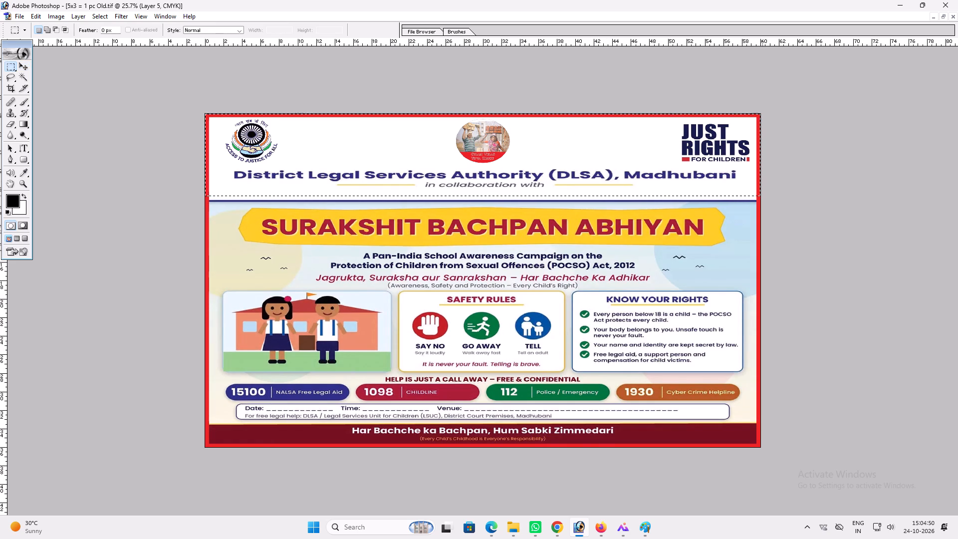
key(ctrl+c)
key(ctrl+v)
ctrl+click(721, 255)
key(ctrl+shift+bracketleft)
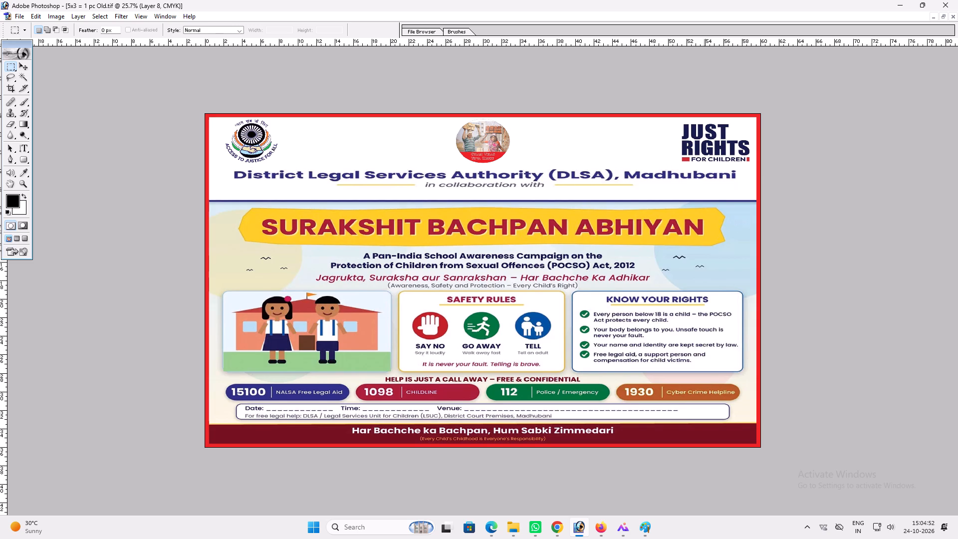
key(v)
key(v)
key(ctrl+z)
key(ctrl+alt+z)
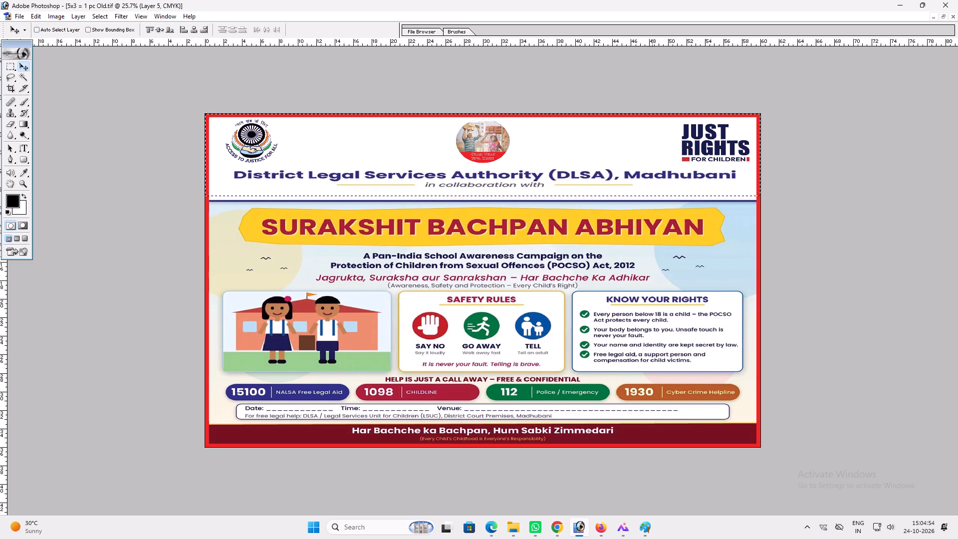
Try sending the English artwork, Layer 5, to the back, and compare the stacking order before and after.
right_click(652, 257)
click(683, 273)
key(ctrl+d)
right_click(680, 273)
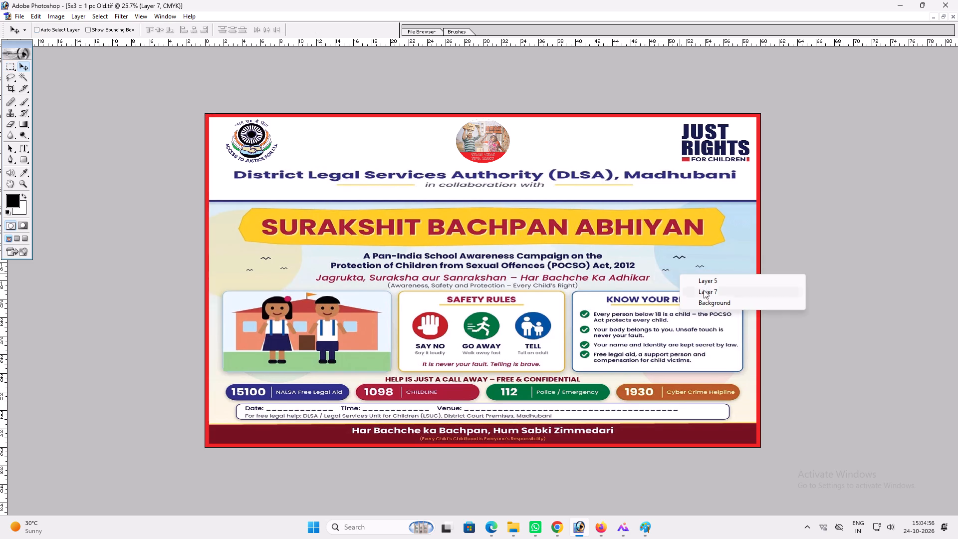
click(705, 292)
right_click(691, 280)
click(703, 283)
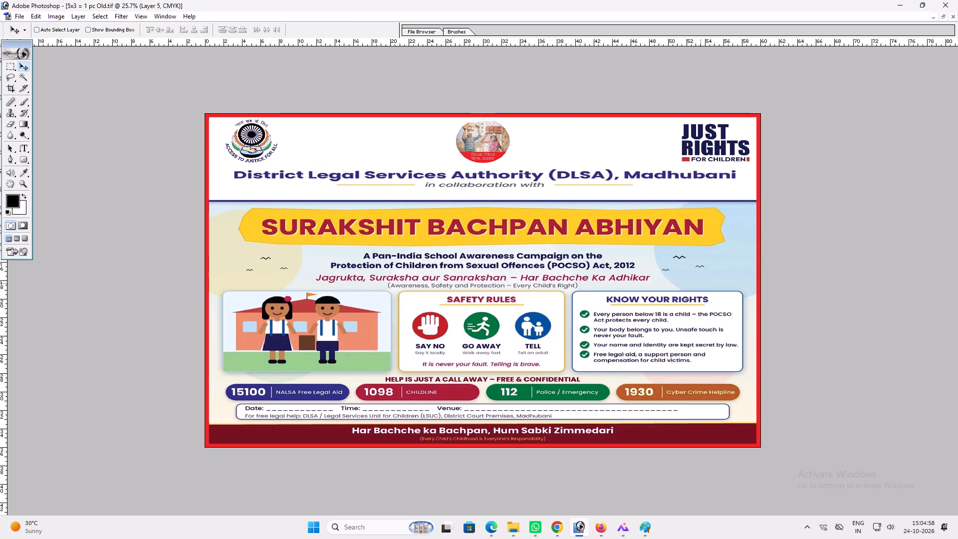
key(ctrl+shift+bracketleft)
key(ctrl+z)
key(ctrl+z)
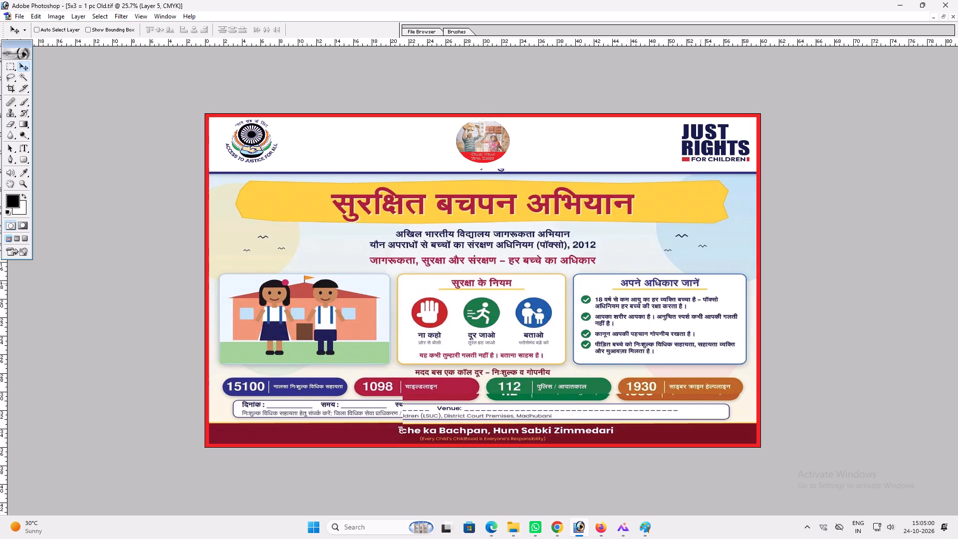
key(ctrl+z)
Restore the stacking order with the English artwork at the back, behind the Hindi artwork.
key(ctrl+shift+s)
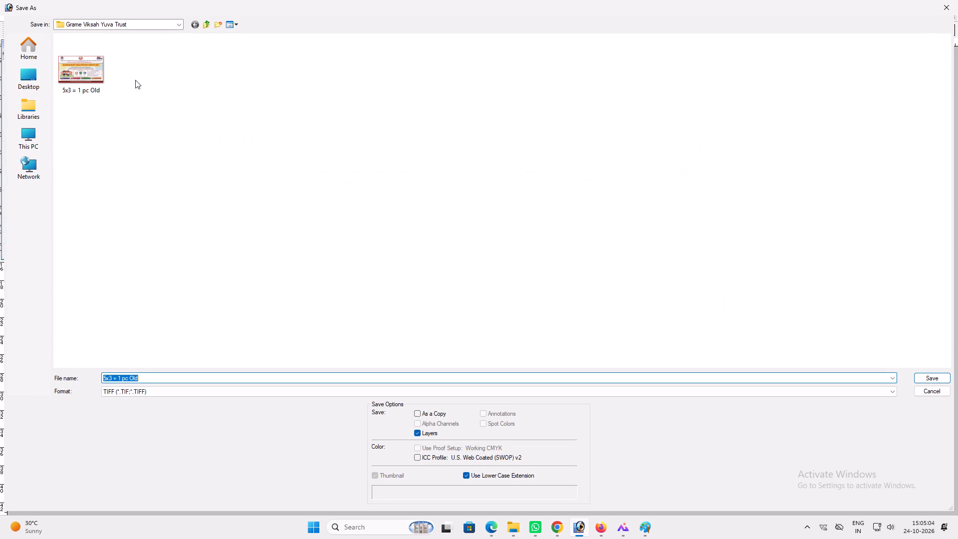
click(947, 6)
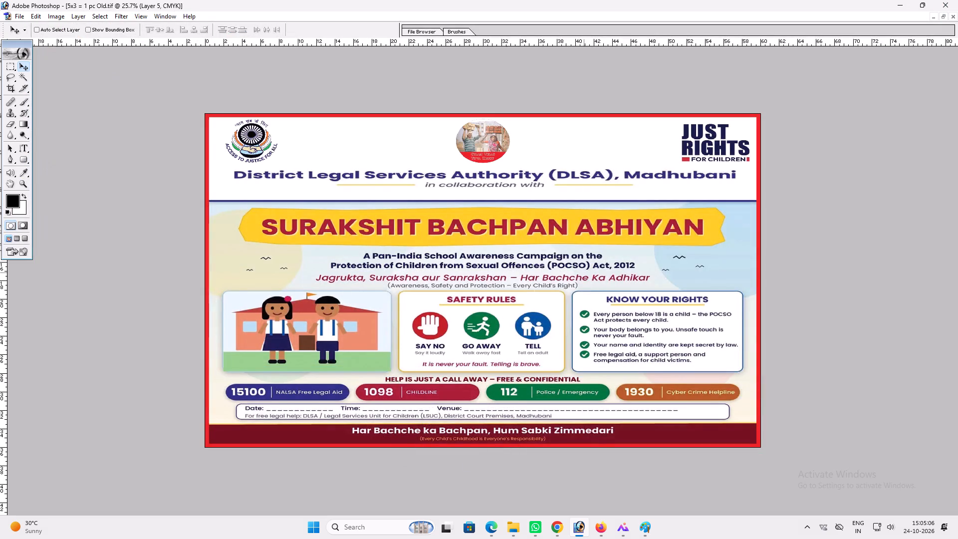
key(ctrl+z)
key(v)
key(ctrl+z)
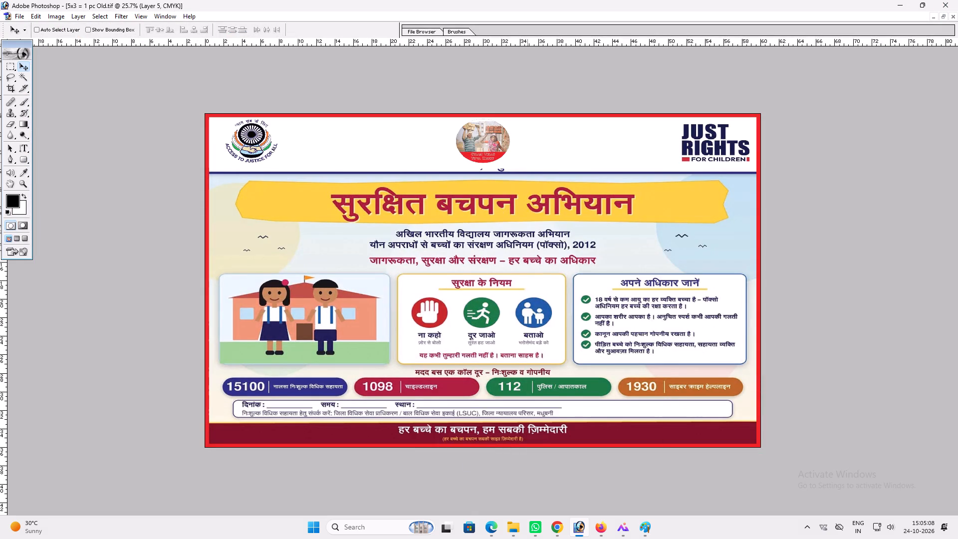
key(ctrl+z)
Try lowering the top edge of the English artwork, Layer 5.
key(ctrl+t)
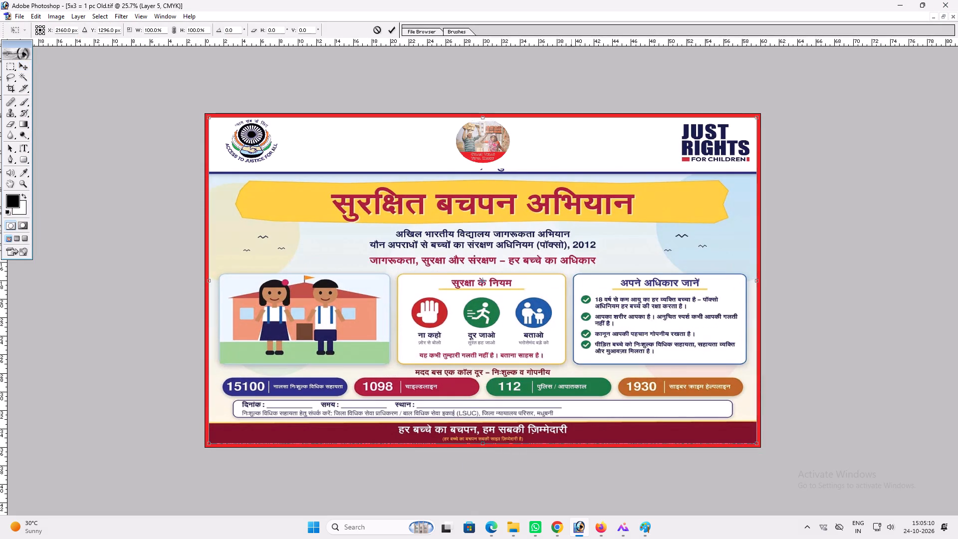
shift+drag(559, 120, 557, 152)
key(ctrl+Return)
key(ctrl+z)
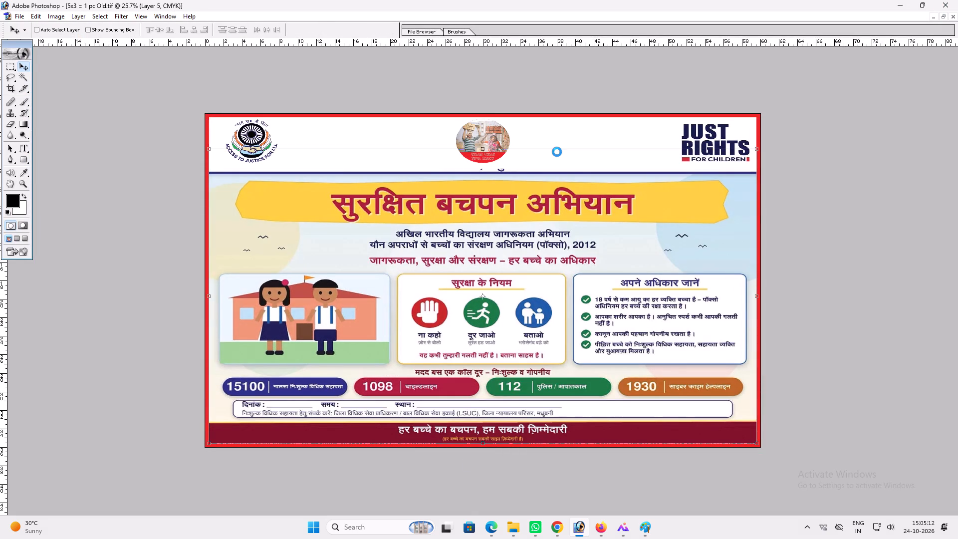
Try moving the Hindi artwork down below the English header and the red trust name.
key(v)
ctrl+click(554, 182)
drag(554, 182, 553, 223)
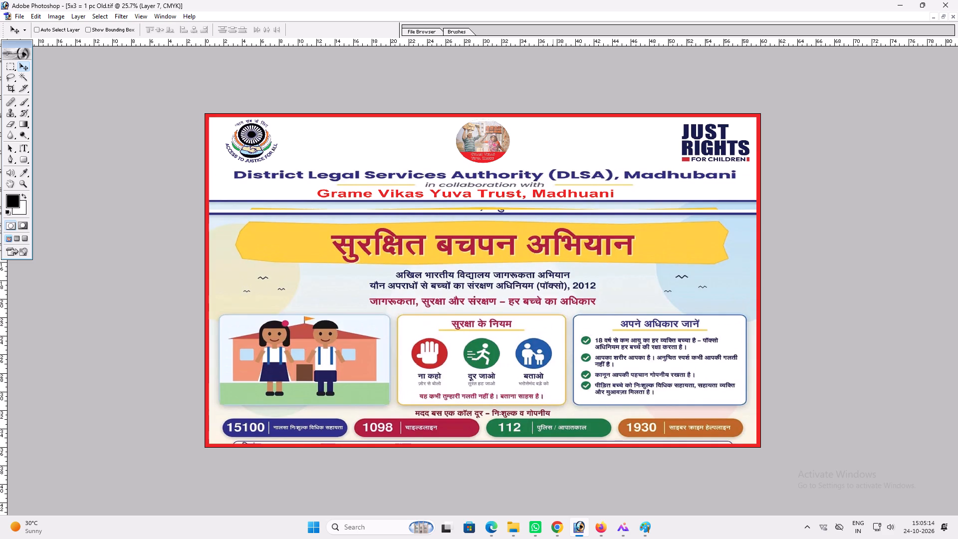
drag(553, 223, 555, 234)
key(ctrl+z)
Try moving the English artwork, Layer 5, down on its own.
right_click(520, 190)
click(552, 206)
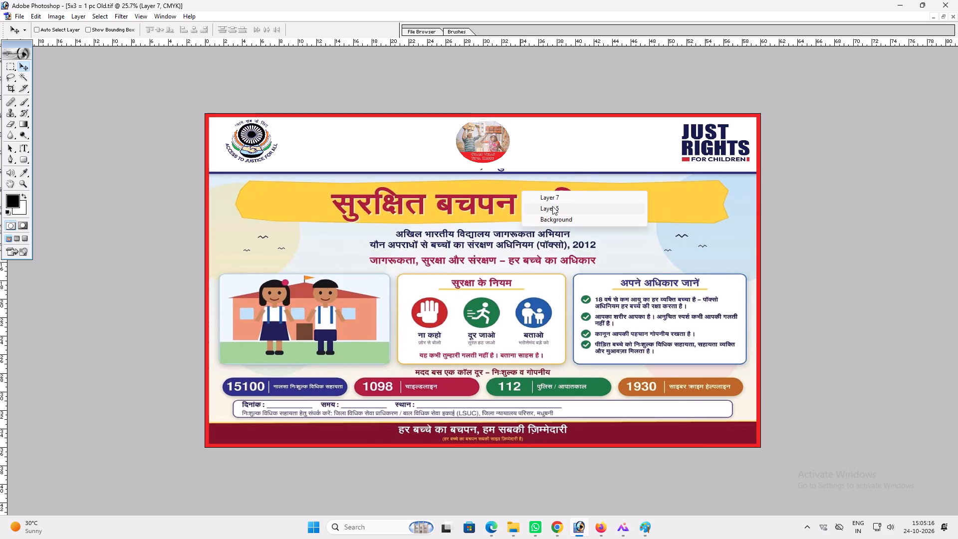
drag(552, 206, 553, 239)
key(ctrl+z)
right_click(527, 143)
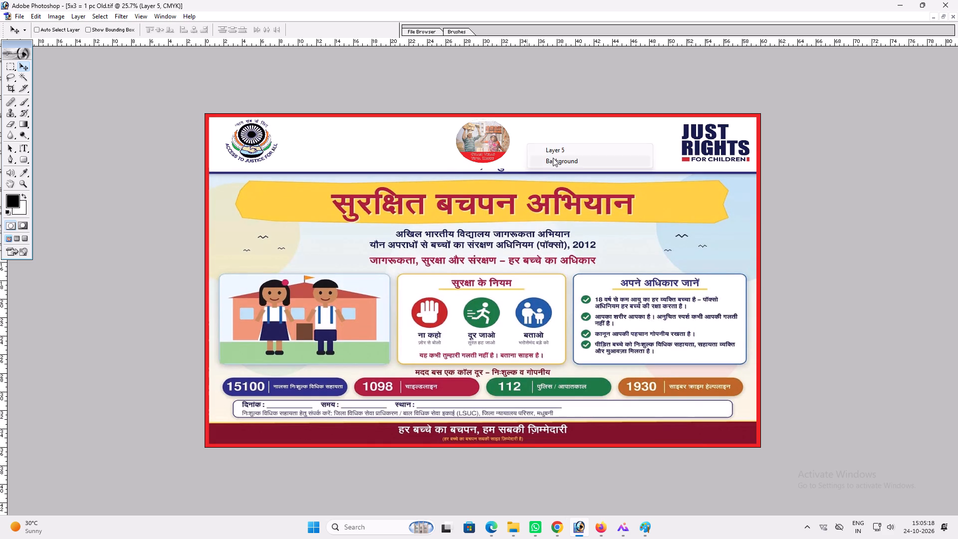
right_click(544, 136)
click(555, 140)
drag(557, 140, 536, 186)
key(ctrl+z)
Move the Hindi artwork, Layer 7, down about 3 inches below the English header and shorten it to the poster's bottom edge.
right_click(538, 200)
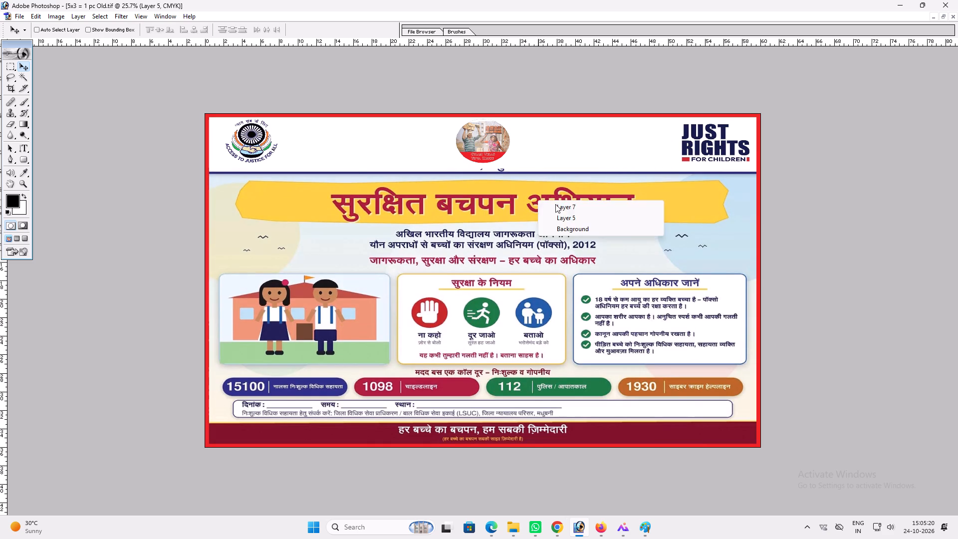
click(555, 204)
shift+drag(555, 205, 555, 233)
scroll(554, 231, up, 4)
key(ctrl+t)
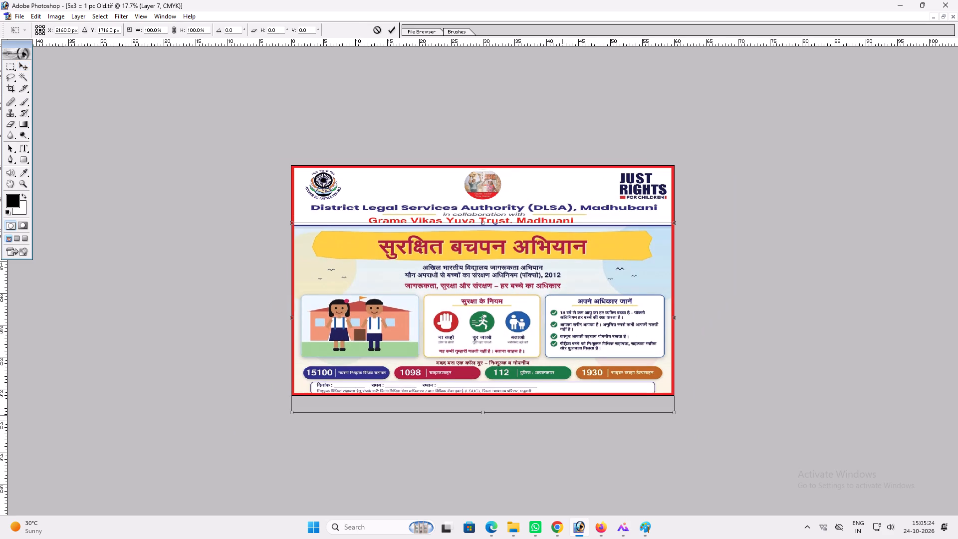
shift+drag(562, 415, 569, 396)
key(Return)
key(v)
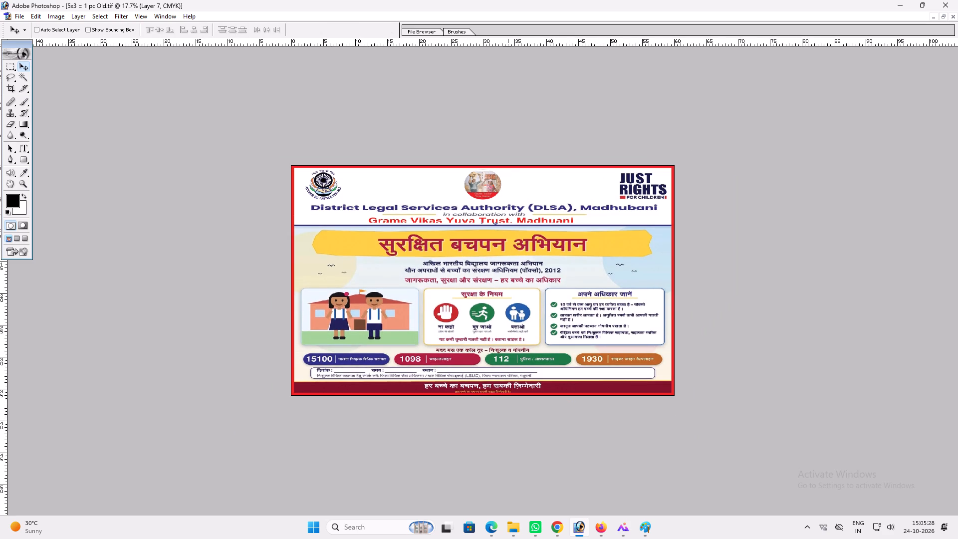
Lower the Hindi artwork's top edge to just below the red trust name, setting its height to about 98.6%.
key(ctrl+t)
shift+drag(502, 227, 500, 229)
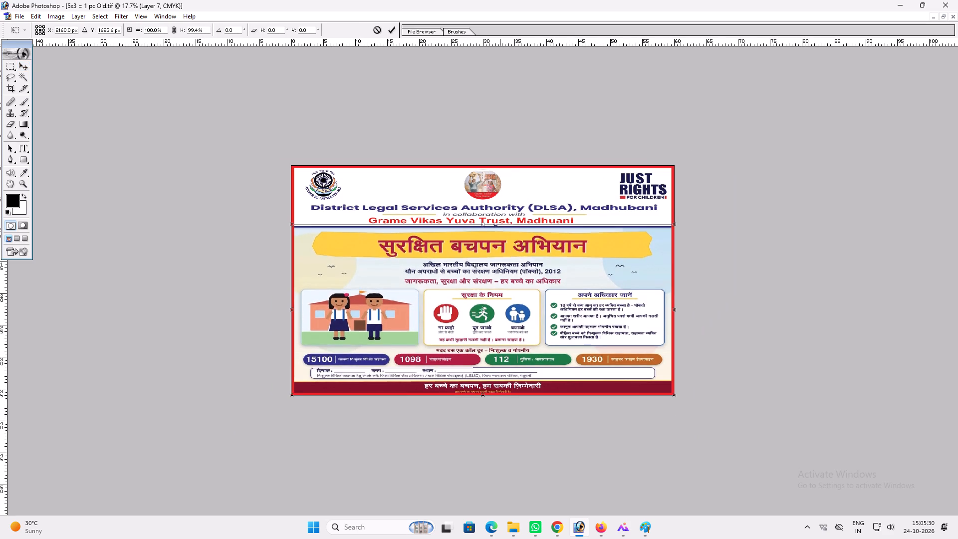
shift+drag(500, 229, 507, 229)
key(shift+Return)
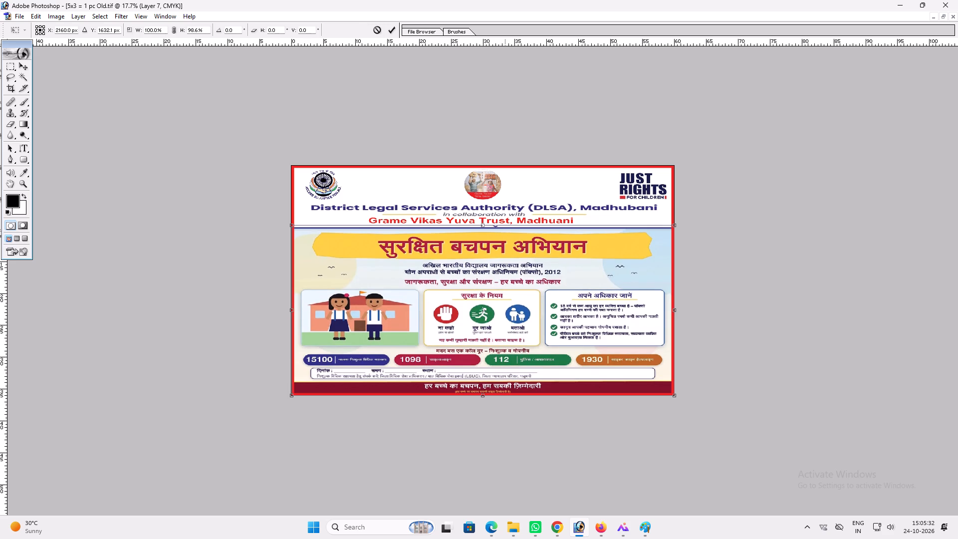
Stretch the Hindi artwork, Layer 7, slightly upward so its top edge sits closer beneath the red trust name.
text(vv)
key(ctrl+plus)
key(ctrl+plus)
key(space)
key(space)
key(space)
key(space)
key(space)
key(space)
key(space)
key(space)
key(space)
drag(494, 229, 492, 238)
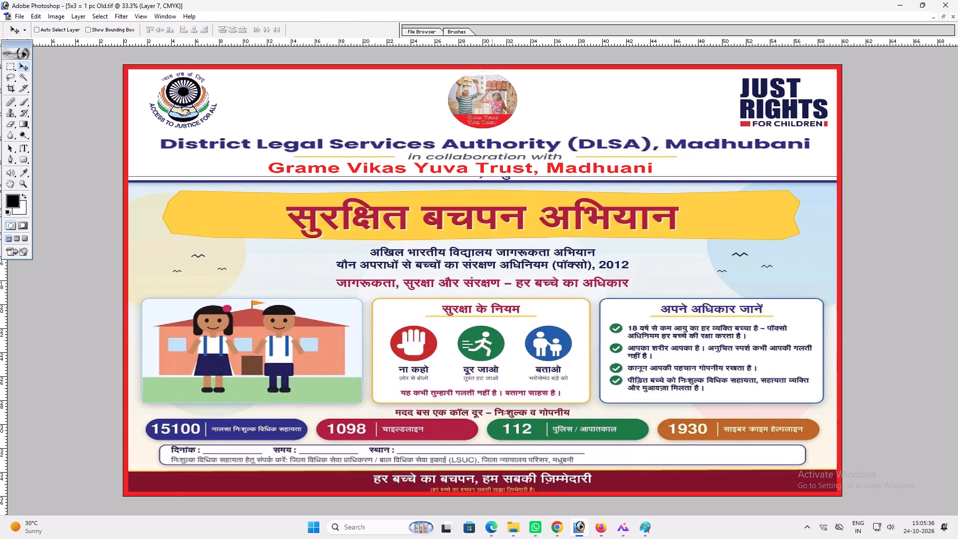
key(ctrl+t)
shift+drag(500, 174, 512, 172)
key(Return)
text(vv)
Delete the leftover lettering of the Hindi artwork around the red trust name, just above the blue line, and clear the selection.
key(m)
drag(90, 136, 277, 164)
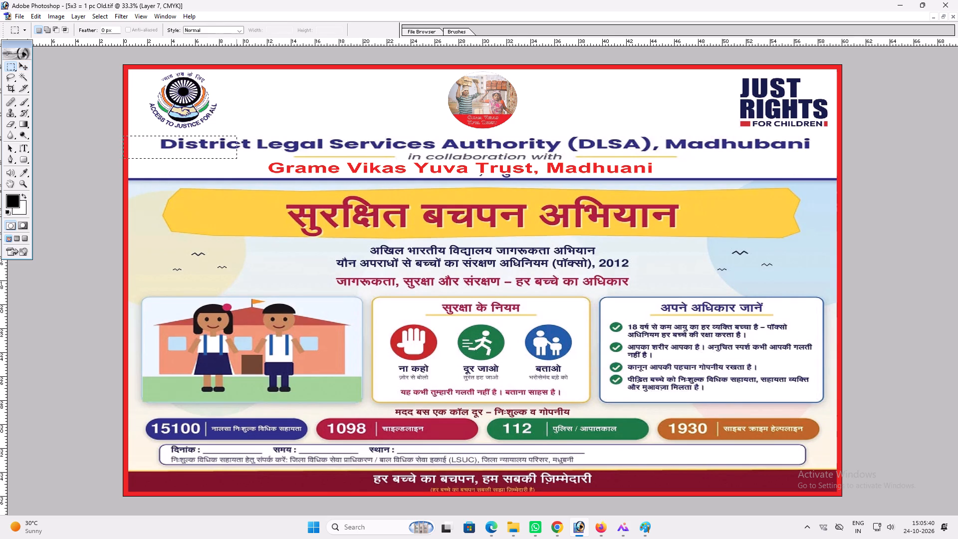
drag(277, 164, 692, 176)
key(Delete)
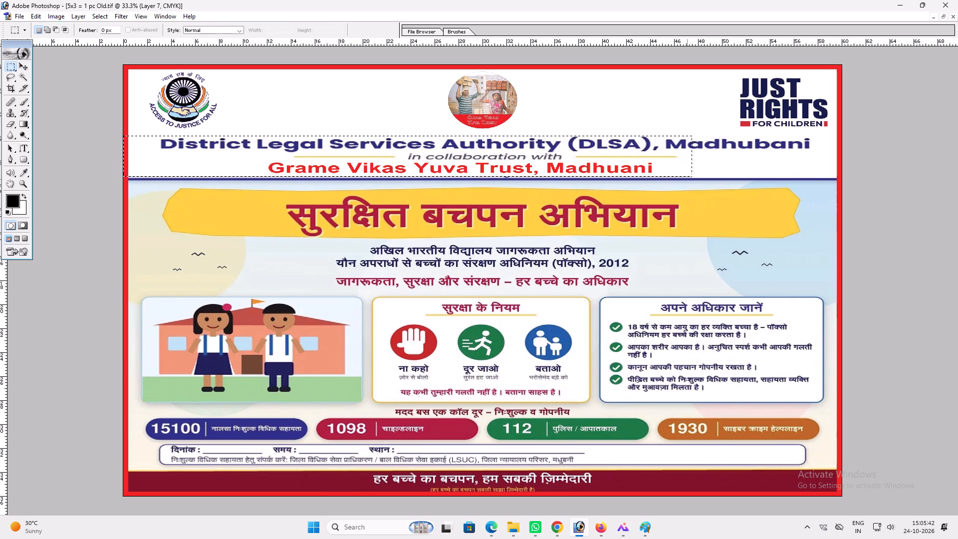
key(ctrl+d)
Select the red Grame Vikas Yuva Trust, Madhuani text layer.
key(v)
ctrl+click(588, 166)
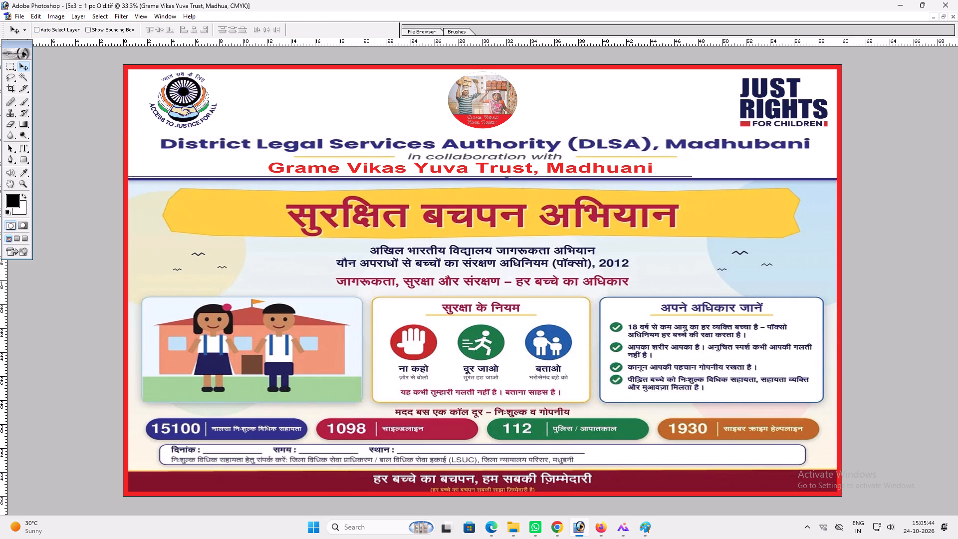
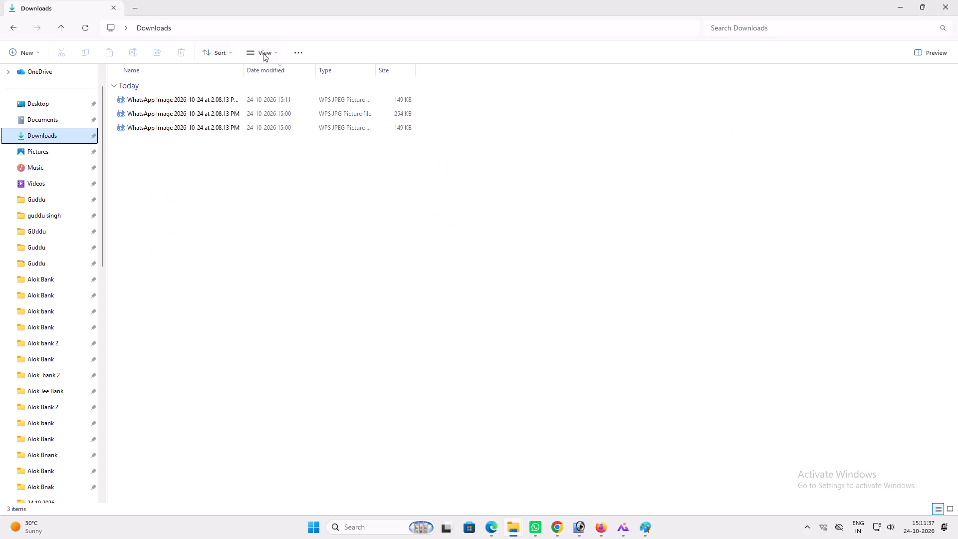
Open the WhatsApp image ending in (1) from Downloads in Paint and save it as a JPEG under the same name.
click(268, 51)
click(280, 90)
click(124, 122)
right_click(124, 122)
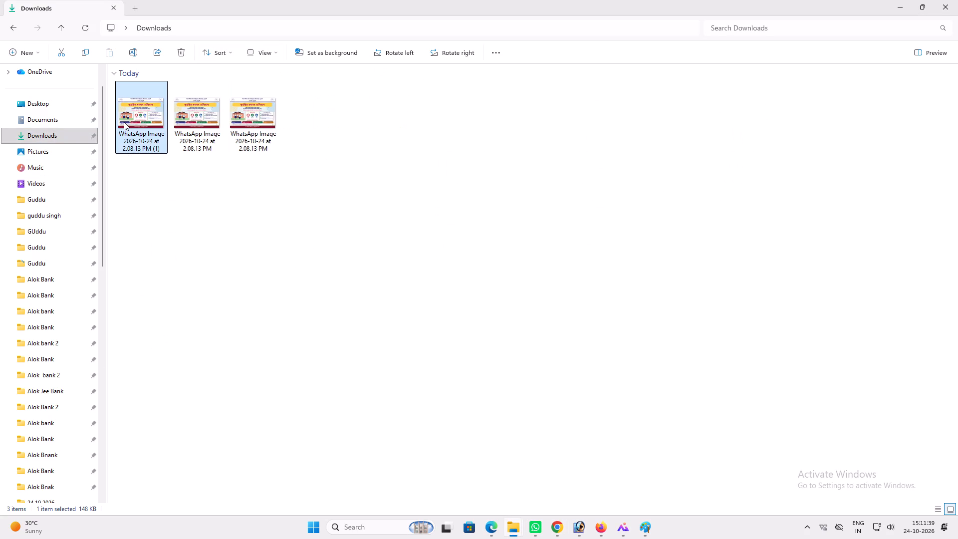
click(159, 180)
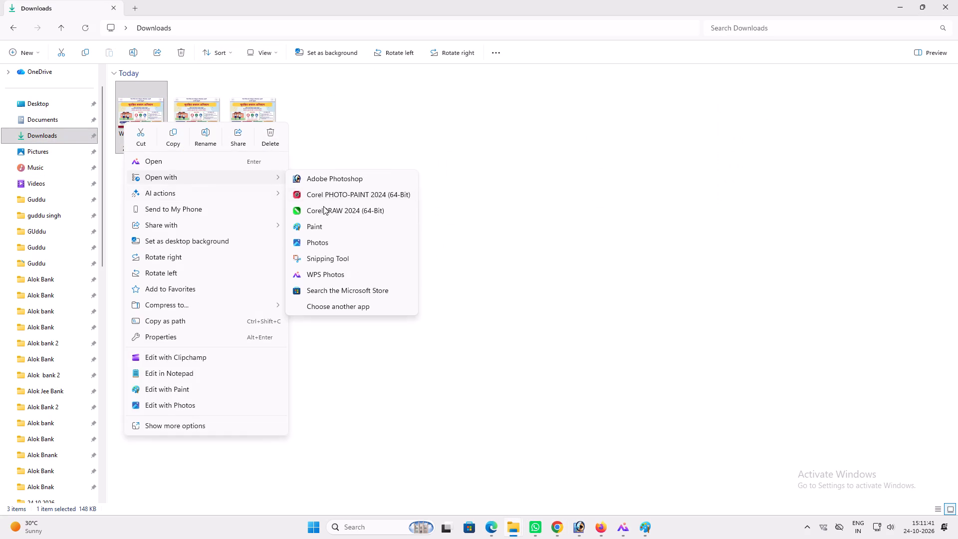
click(319, 232)
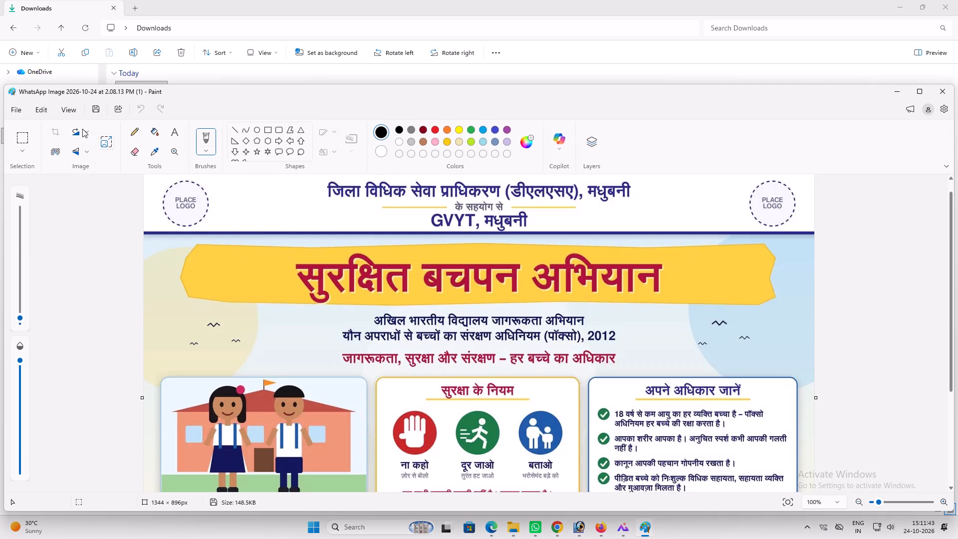
click(12, 114)
click(53, 212)
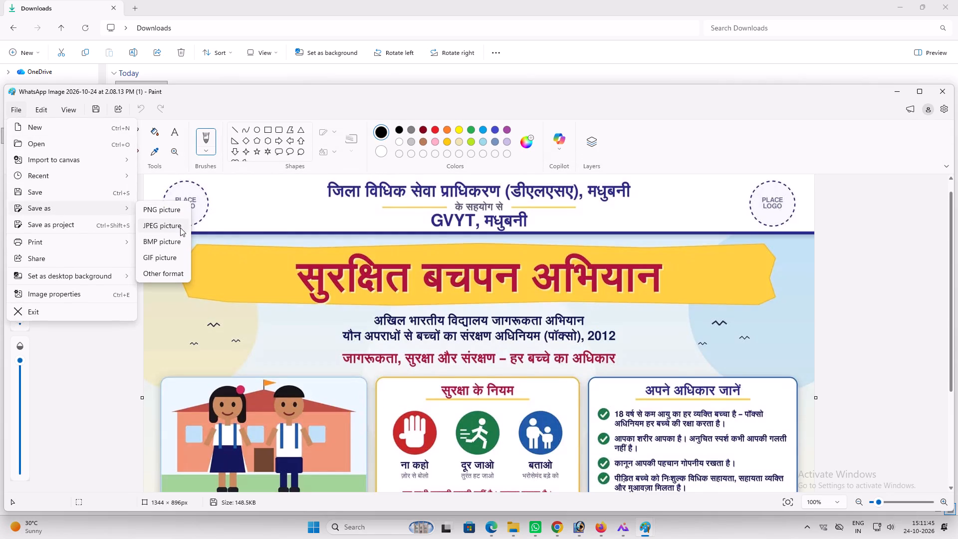
click(180, 228)
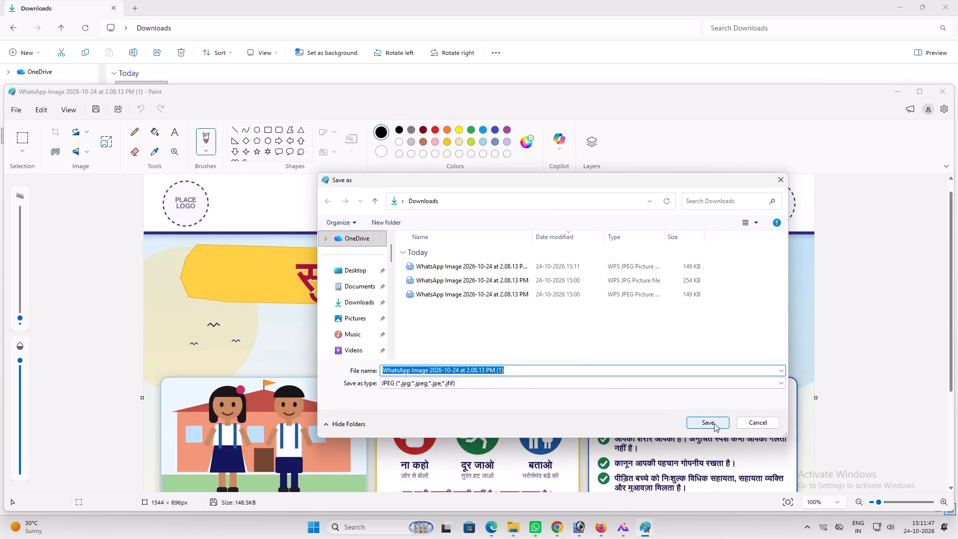
click(714, 423)
Open the newly saved JPEG of the Hindi poster from Downloads in Photoshop and maximize its document window.
click(512, 530)
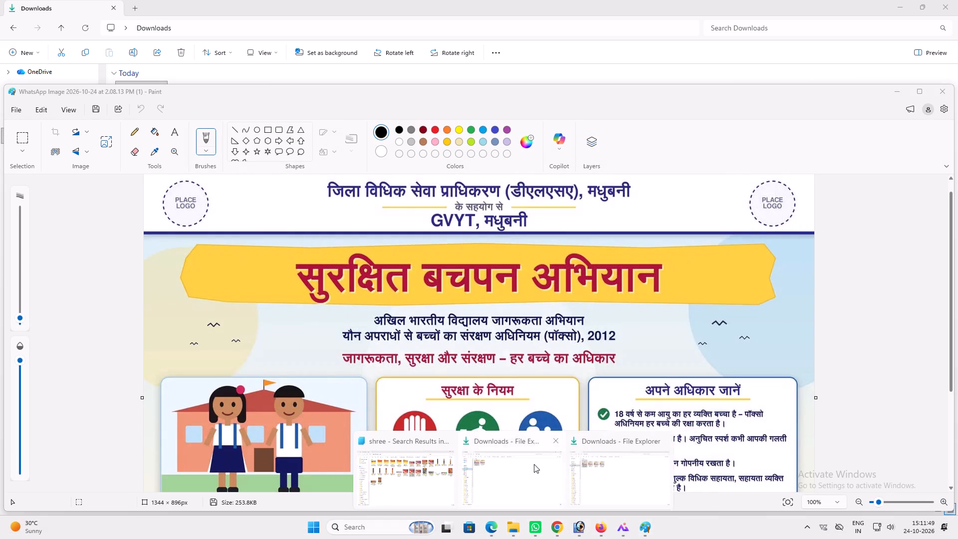
click(588, 457)
click(25, 145)
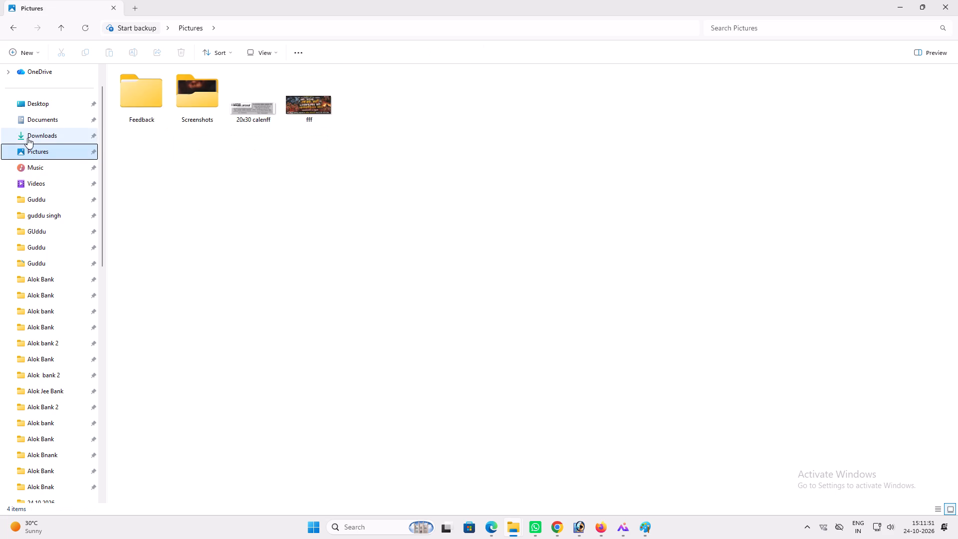
double_click(27, 138)
drag(138, 120, 580, 538)
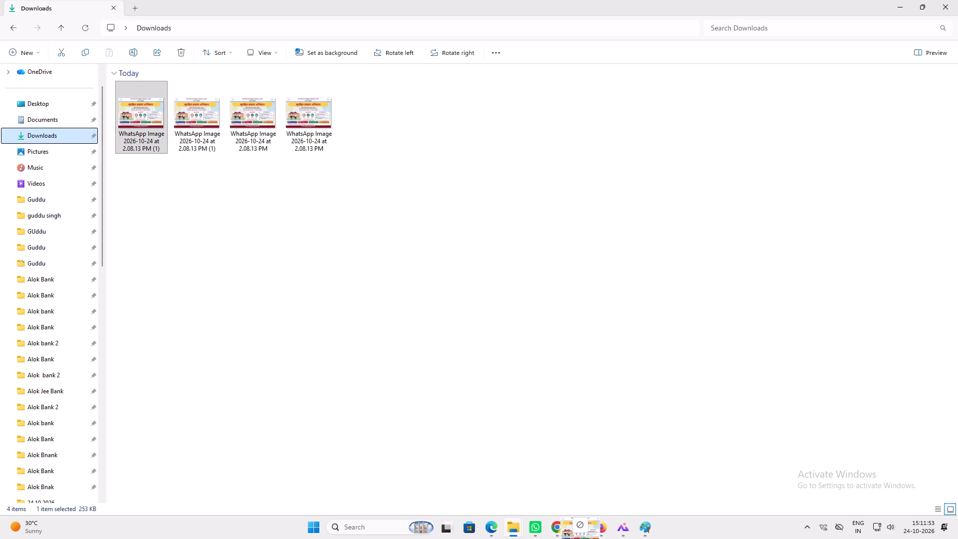
drag(580, 538, 567, 357)
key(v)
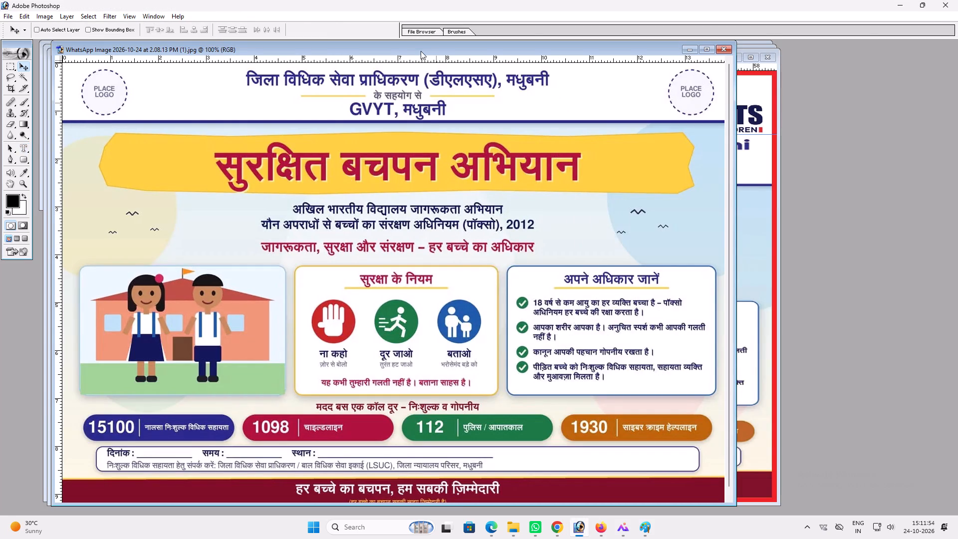
double_click(421, 51)
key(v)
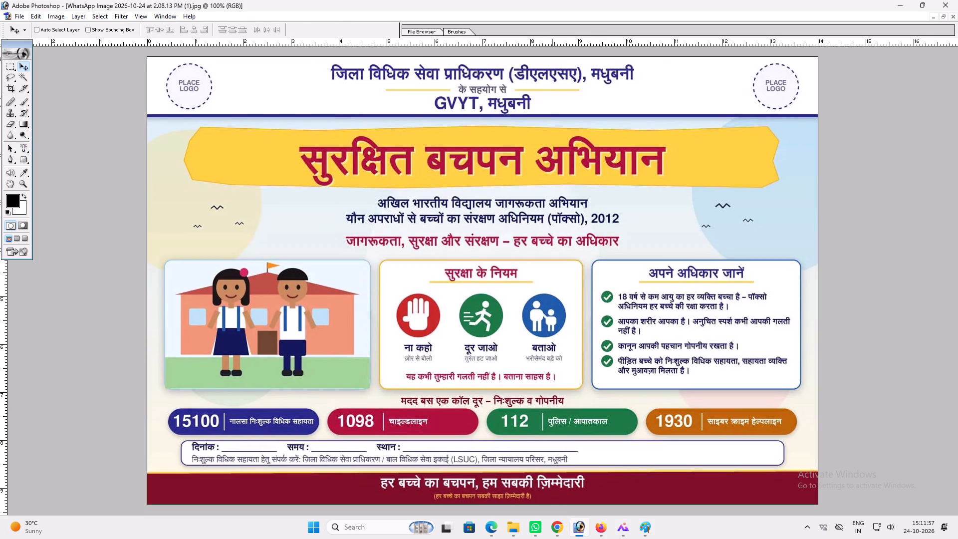
Copy the top Hindi header line, जिला विधिक सेवा प्राधिकरण (डीएलएसए), मधुबनी, and paste it as a new layer.
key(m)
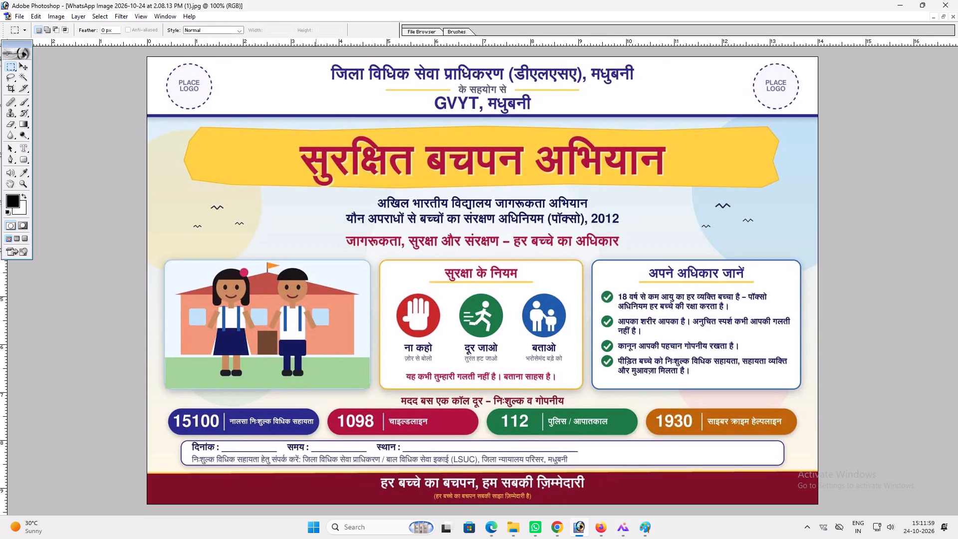
drag(311, 57, 642, 91)
drag(642, 91, 642, 95)
key(ctrl+c)
key(ctrl+v)
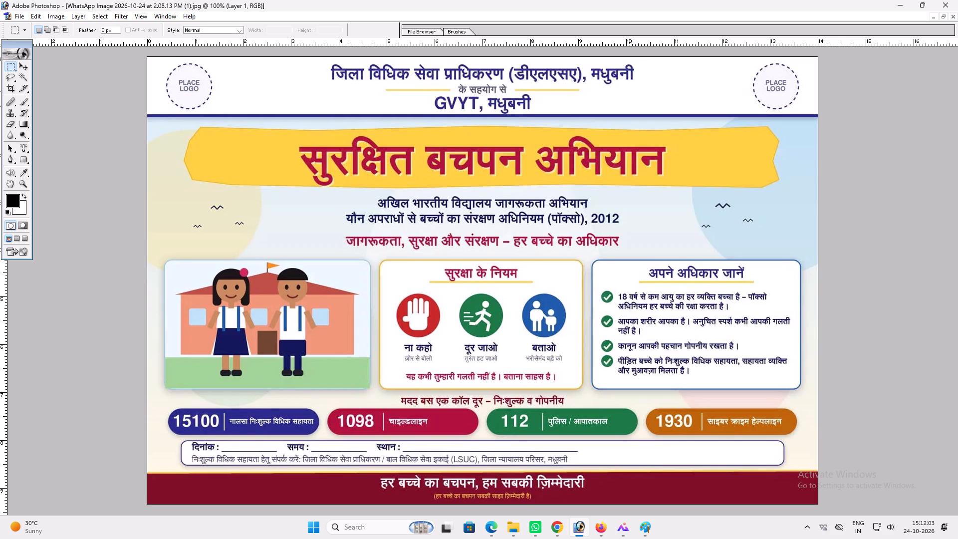
Move the WhatsApp image window aside, then bring the 5x3 poster document forward and maximize it.
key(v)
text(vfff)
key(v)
drag(423, 46, 917, 56)
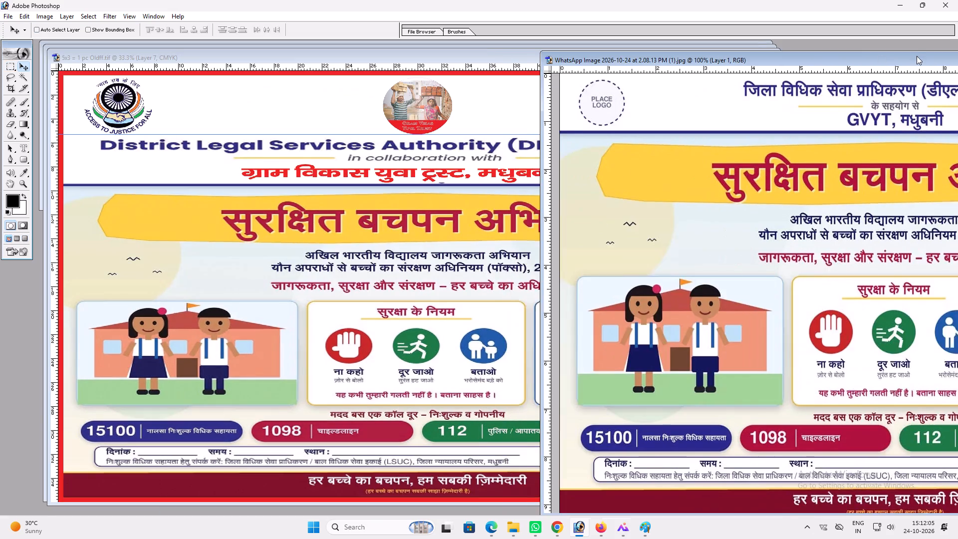
drag(917, 56, 922, 55)
click(433, 160)
double_click(463, 59)
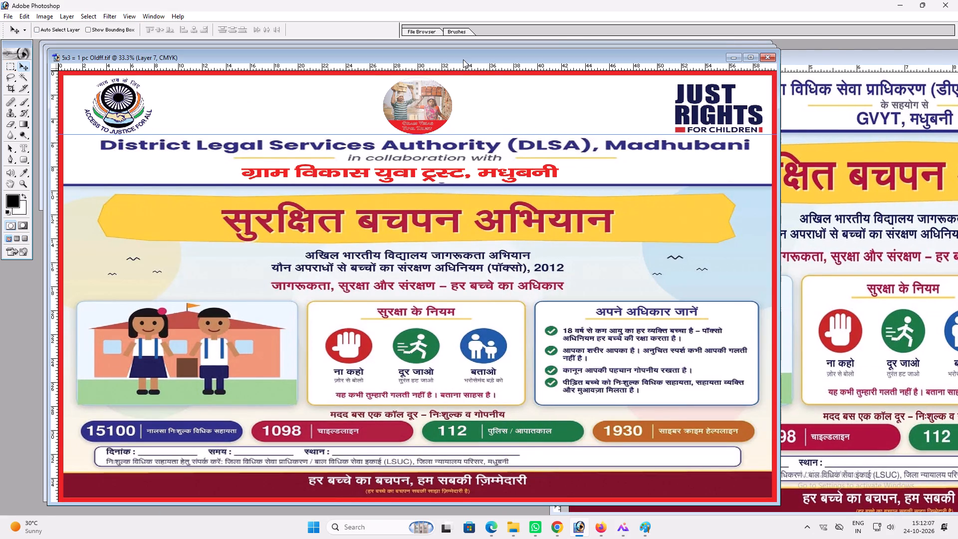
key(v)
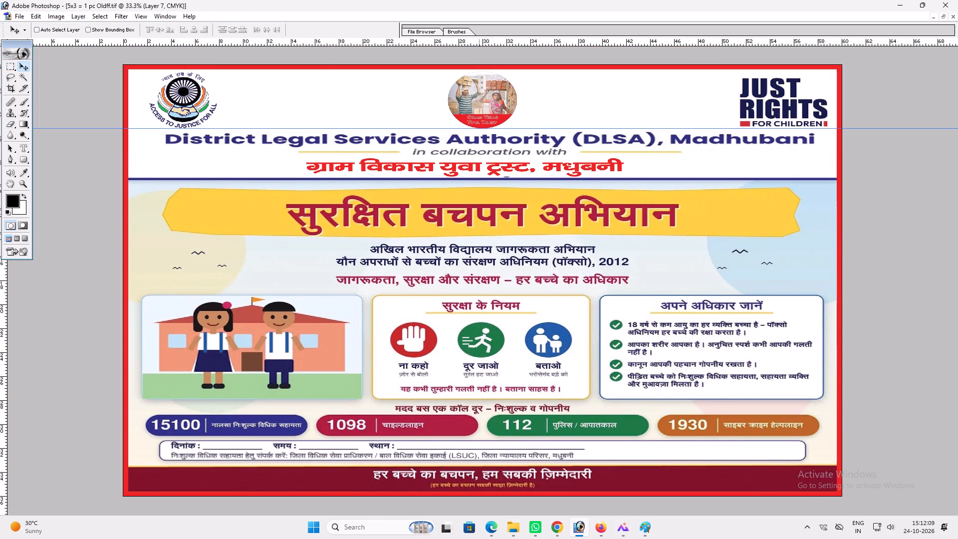
Return to the WhatsApp image document and close it.
key(ctrl+Tab)
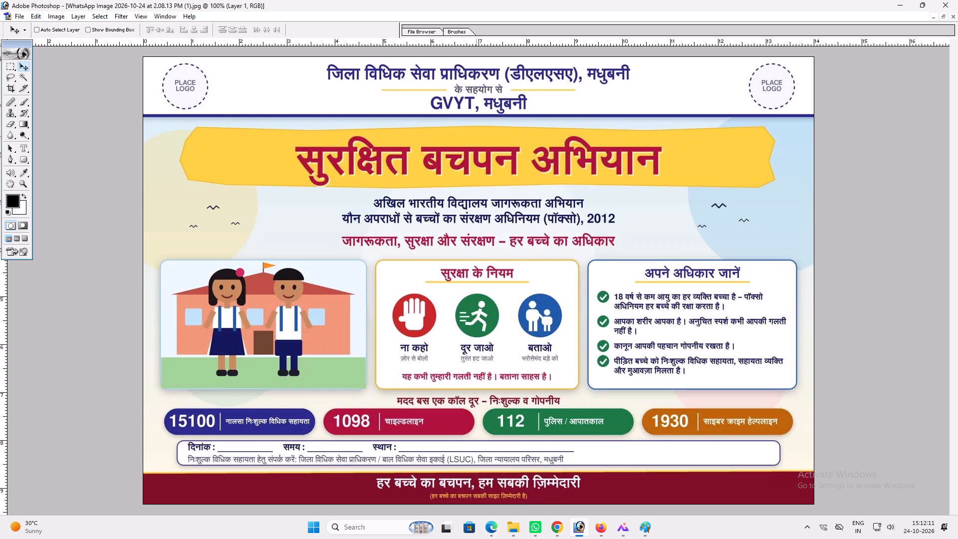
key(ctrl+w)
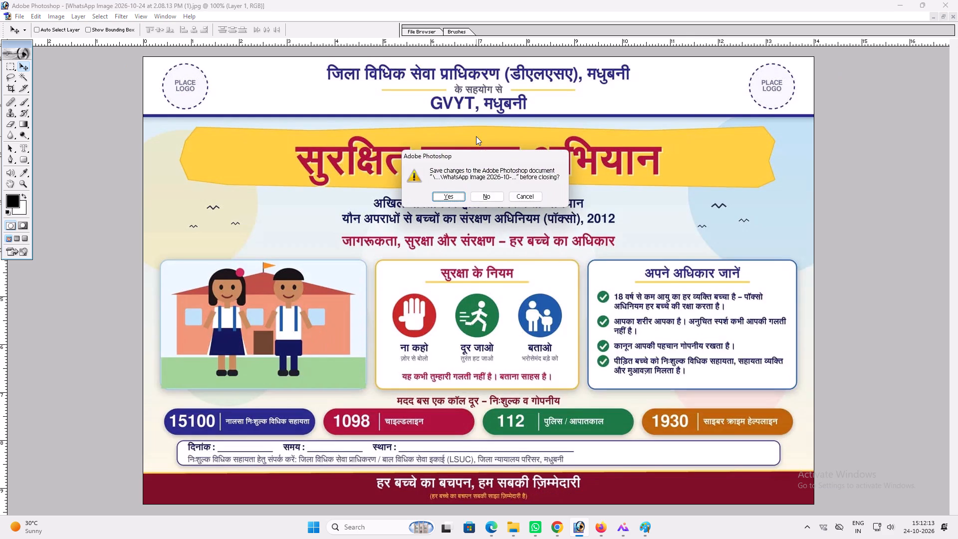
Close the WhatsApp image without saving its changes.
click(483, 191)
click(482, 197)
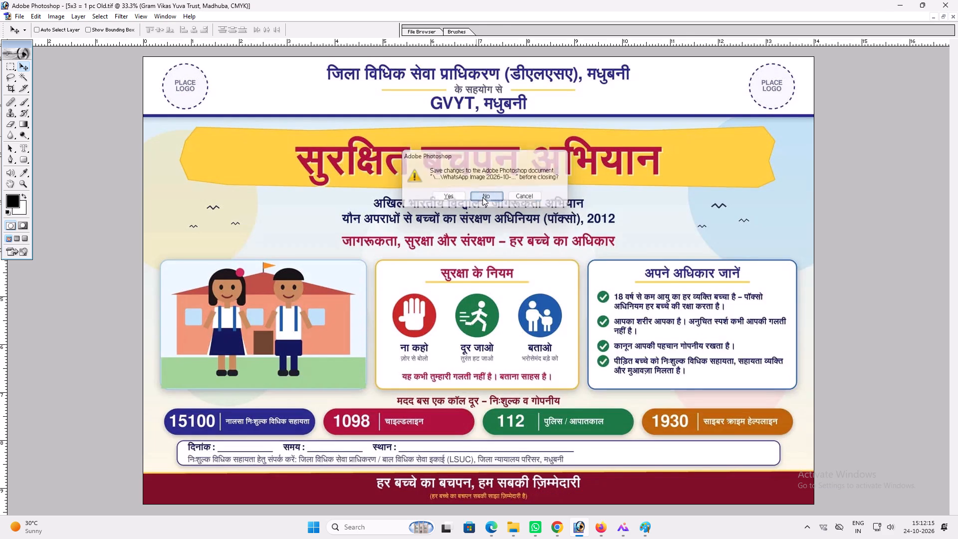
Save and close the Mobile Accpsirij 10x2 banner file.
key(ctrl+Tab)
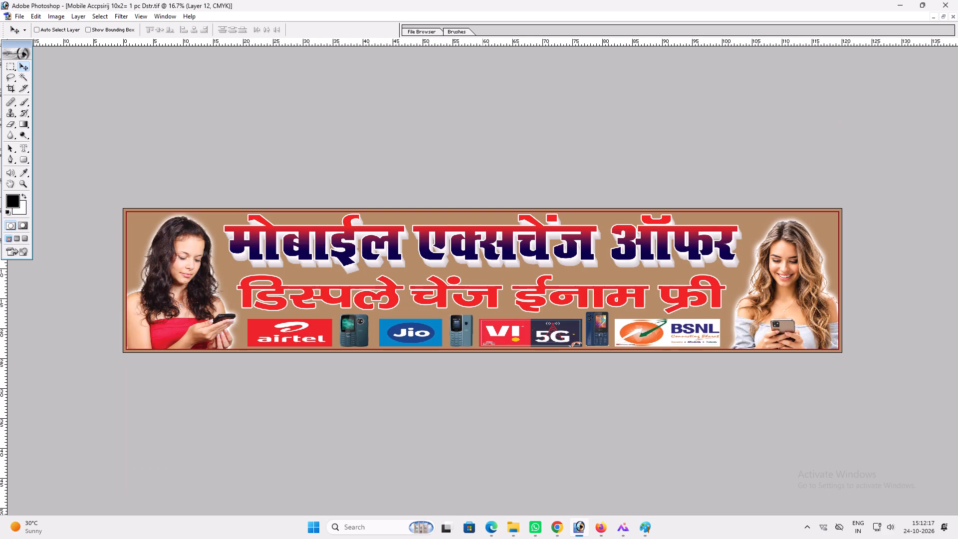
key(ctrl+s)
key(ctrl+w)
Paste the copied Hindi authority heading into the 5x3 poster, enlarge it and place it over the English heading.
key(ctrl+v)
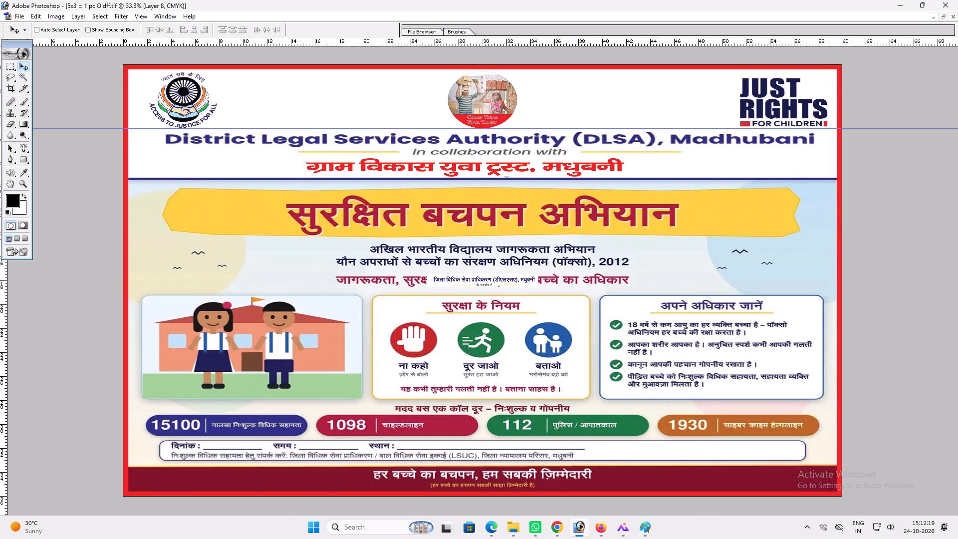
drag(496, 285, 347, 138)
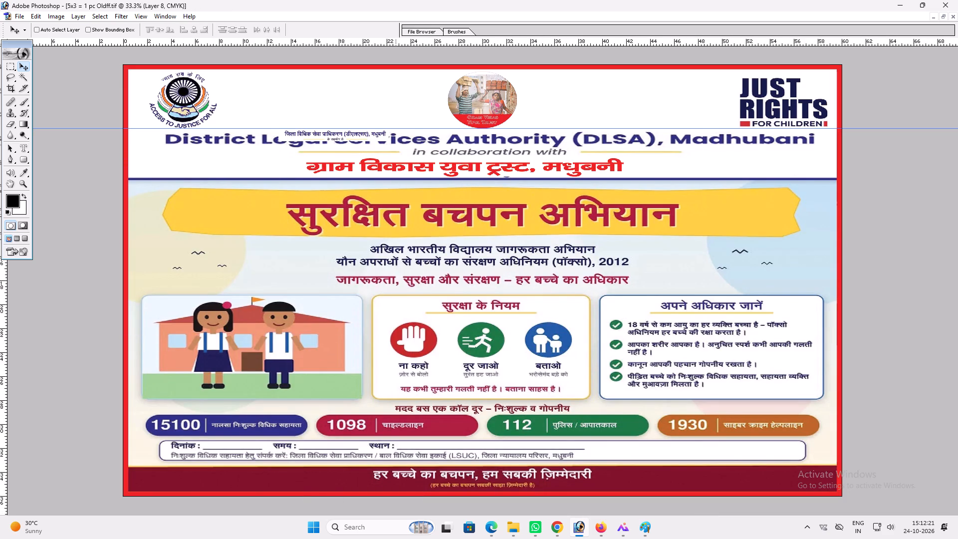
key(ctrl+t)
shift+drag(391, 141, 502, 147)
key(Return)
key(v)
drag(492, 151, 459, 154)
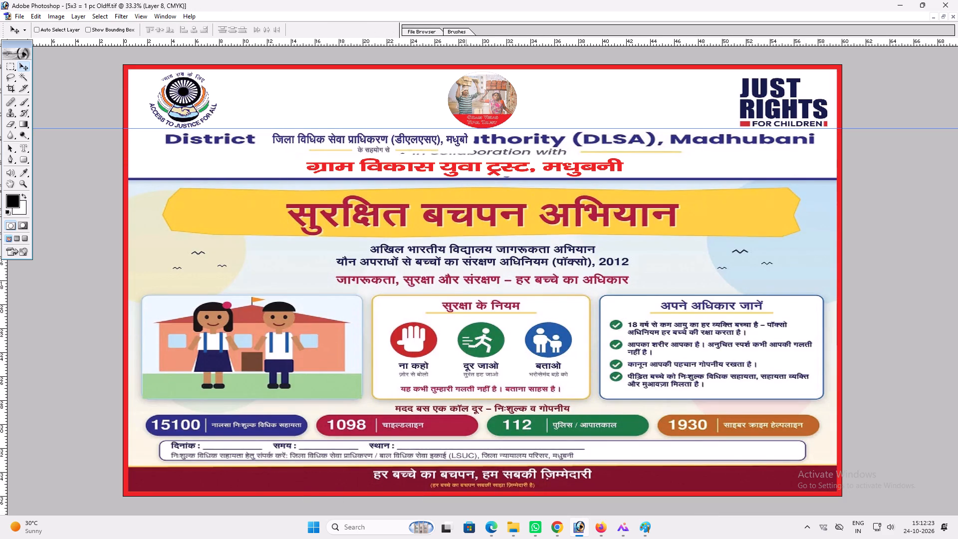
drag(459, 154, 415, 152)
Widen the pasted Hindi heading to about 187% and scale it up further across the header.
key(ctrl+t)
shift+drag(421, 138, 614, 137)
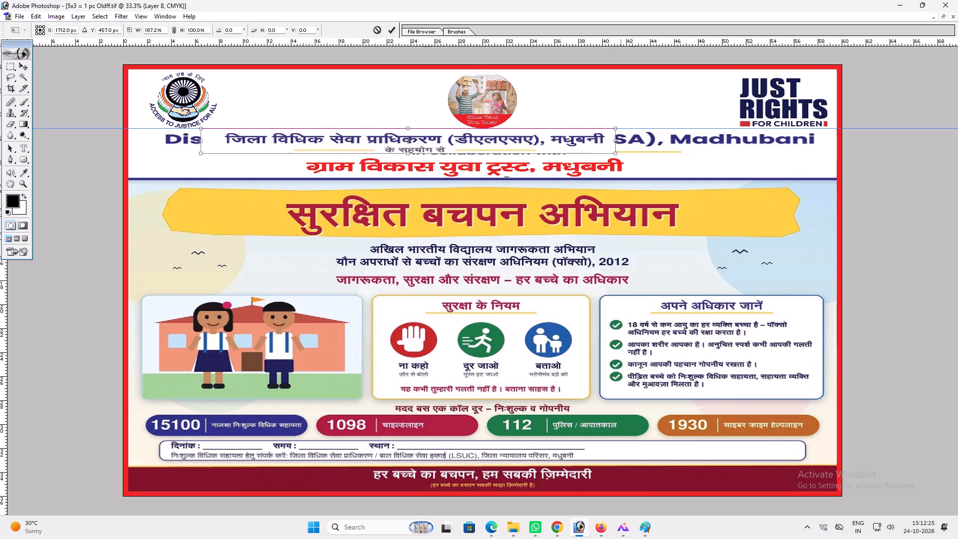
shift+drag(617, 152, 675, 156)
key(shift+Return)
key(v)
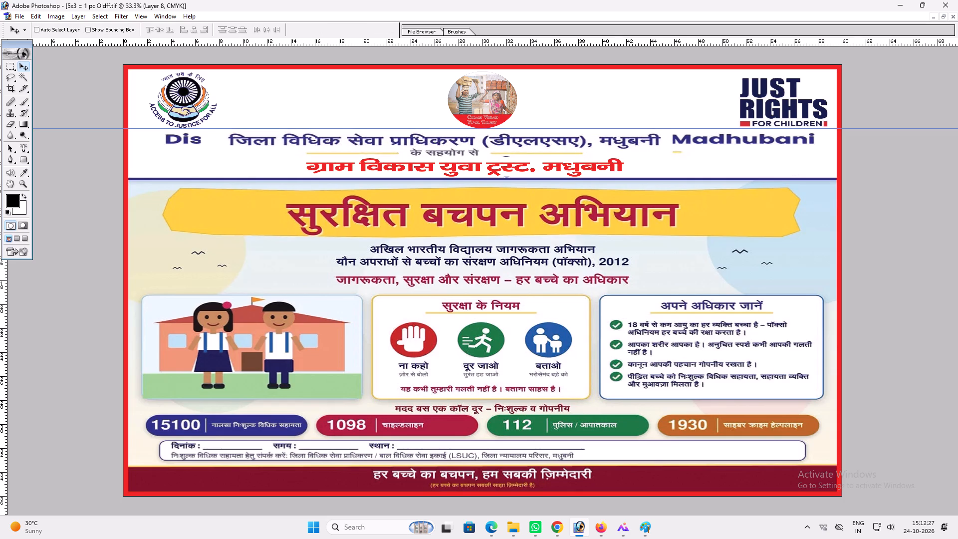
Delete the English header artwork, Layer 5, from behind the Hindi heading.
ctrl+click(686, 142)
ctrl+click(686, 137)
drag(686, 137, 702, 136)
key(ctrl+z)
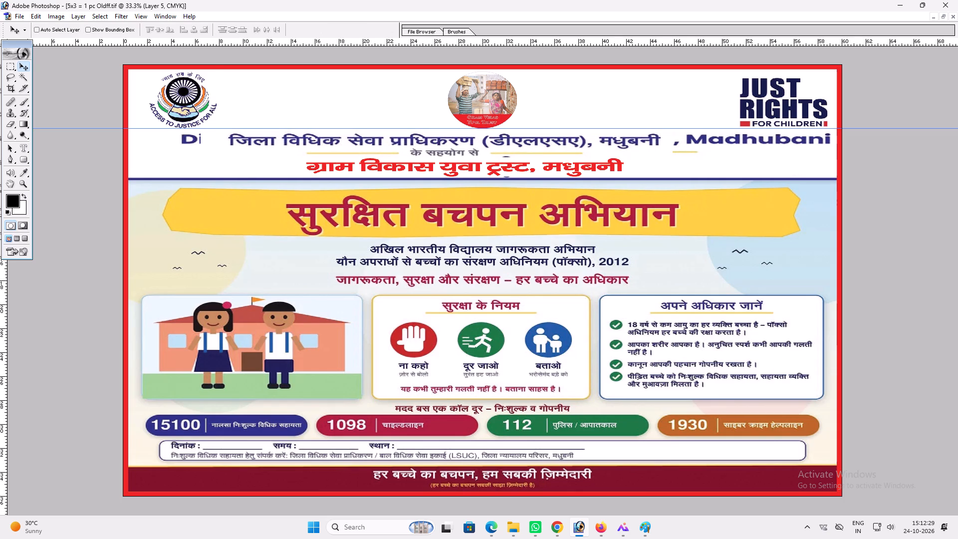
key(alt+l)
key(alt+l)
key(alt+l)
text(vv)
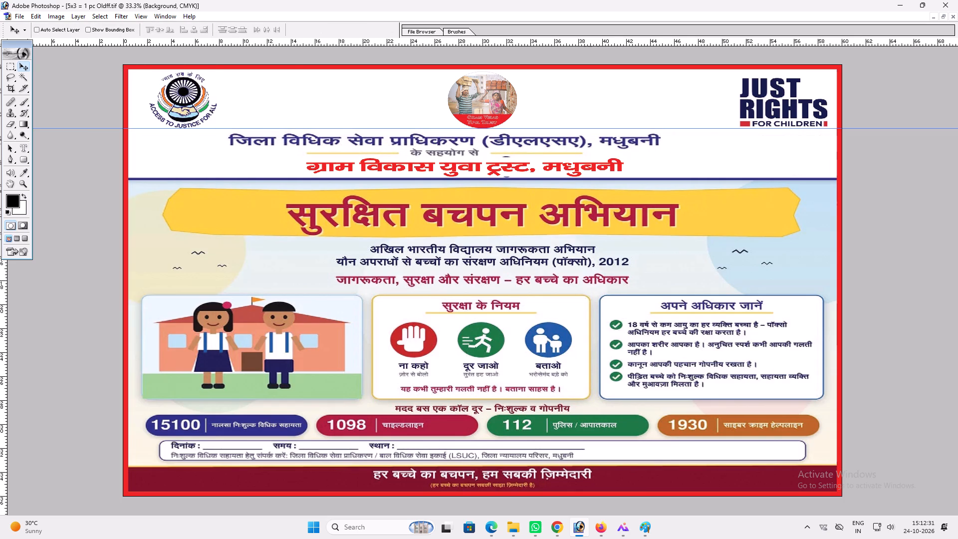
Move the Hindi authority heading about 2 inches right toward the poster's centre.
ctrl+click(584, 141)
drag(584, 141, 607, 141)
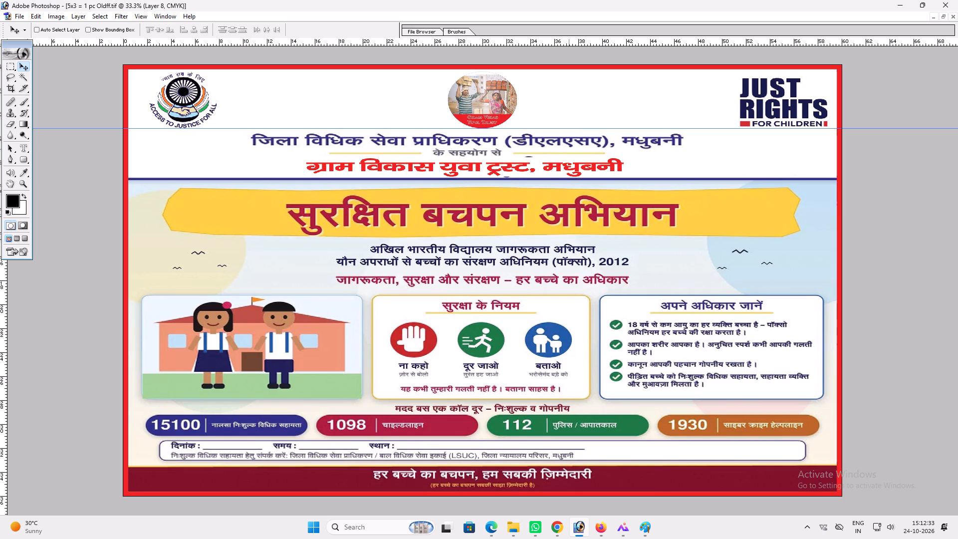
Erase the stray mark below the Hindi heading, just after the के सहयोग से line.
key(m)
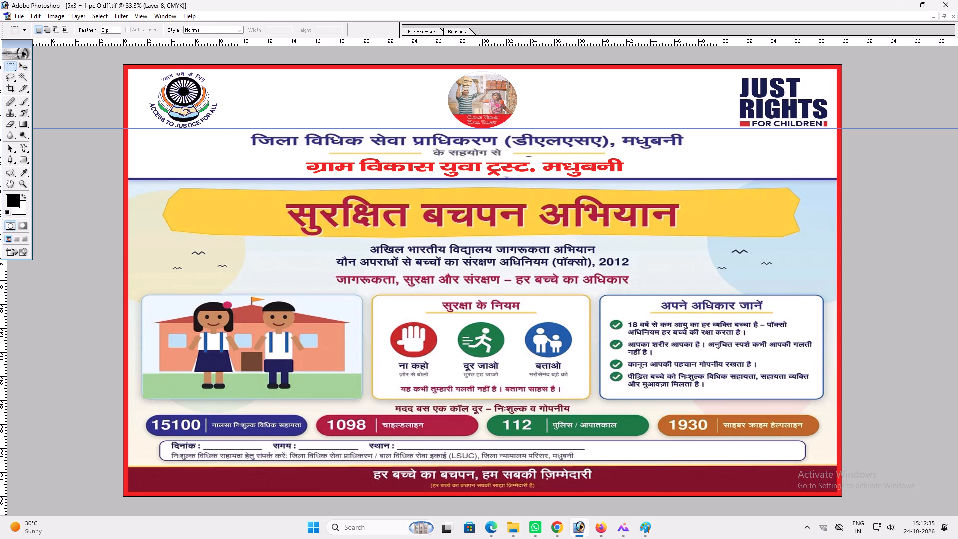
drag(522, 155, 533, 159)
key(Delete)
key(ctrl+d)
key(v)
key(v)
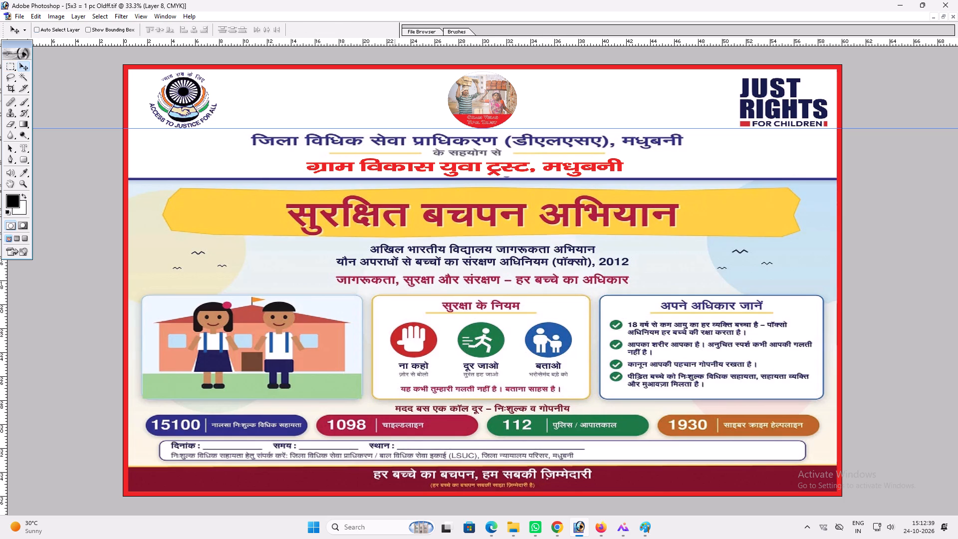
Shrink the Access to Justice for All logo and move it closer to the poster's top-left corner.
ctrl+click(187, 116)
key(ctrl+t)
shift+drag(220, 128, 205, 116)
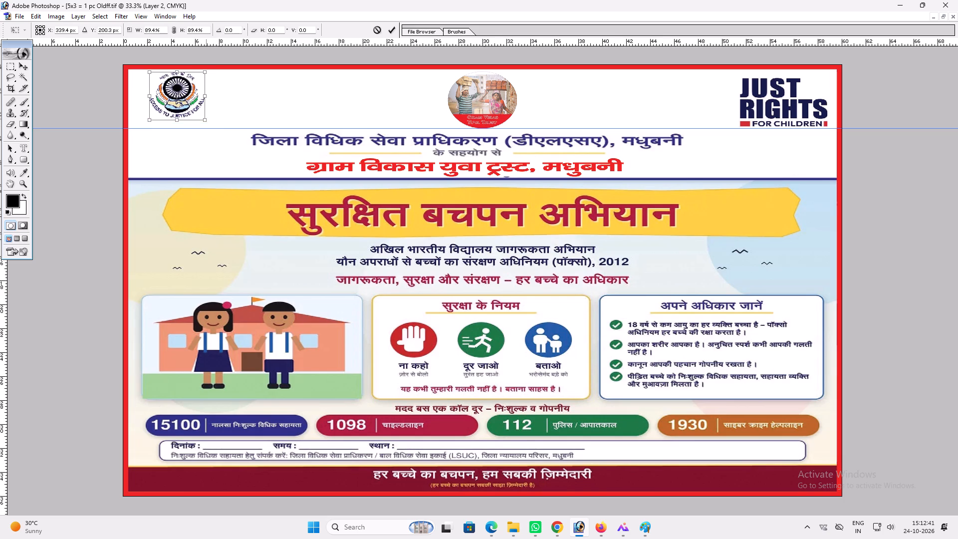
shift+drag(205, 116, 203, 113)
key(Return)
key(v)
drag(191, 101, 176, 105)
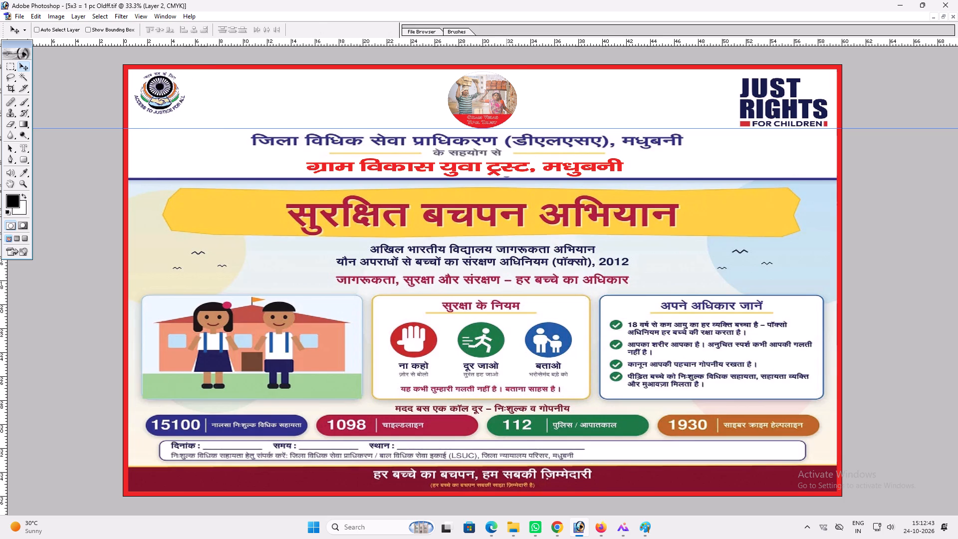
Shrink the round trust photo logo at the top centre of the poster.
ctrl+click(509, 108)
key(ctrl+t)
shift+drag(519, 128, 500, 121)
key(shift+Return)
key(v)
Shrink the Just Rights for Children logo in the poster header.
ctrl+click(742, 111)
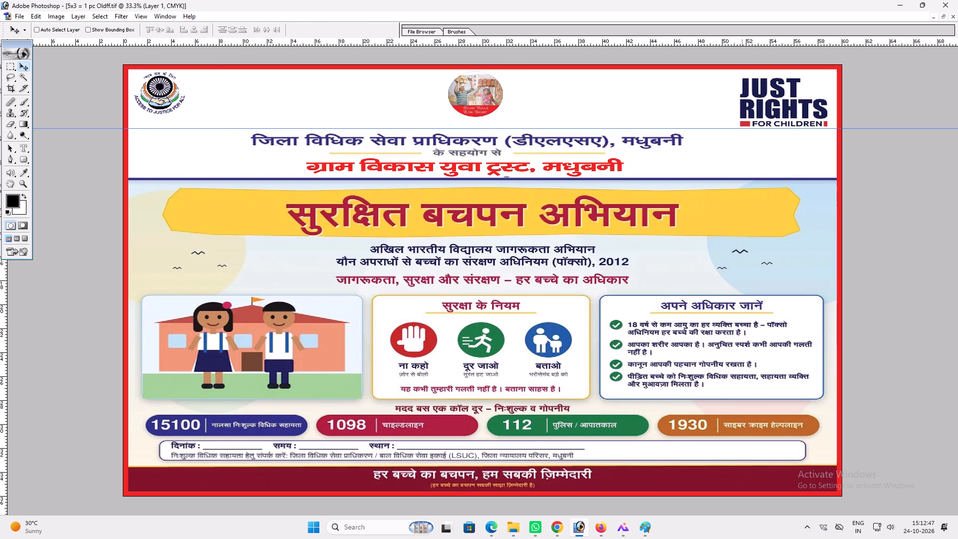
key(ctrl+t)
shift+drag(828, 127, 810, 119)
key(shift+Return)
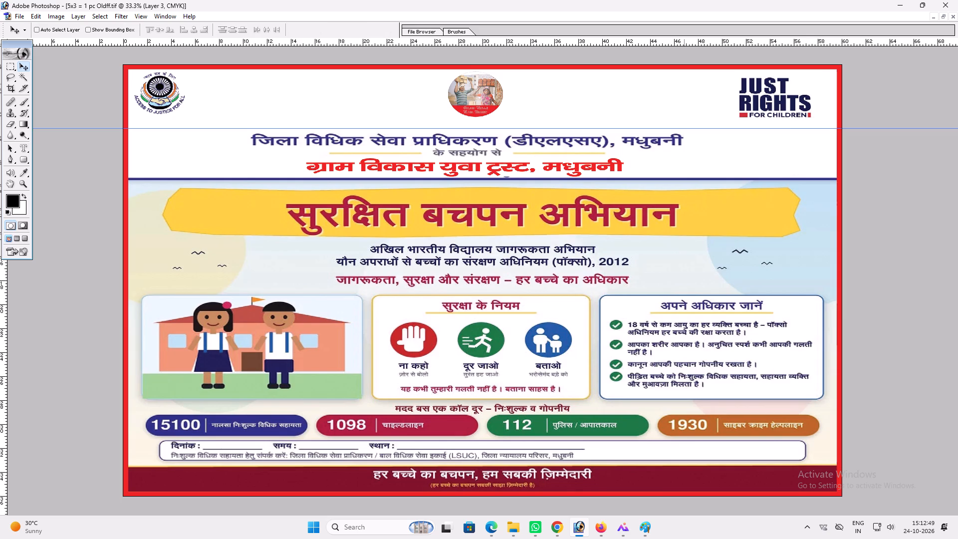
key(v)
Stretch the Hindi authority heading upward to about 147% height and nudge it up toward the logos.
ctrl+click(605, 139)
key(ctrl+t)
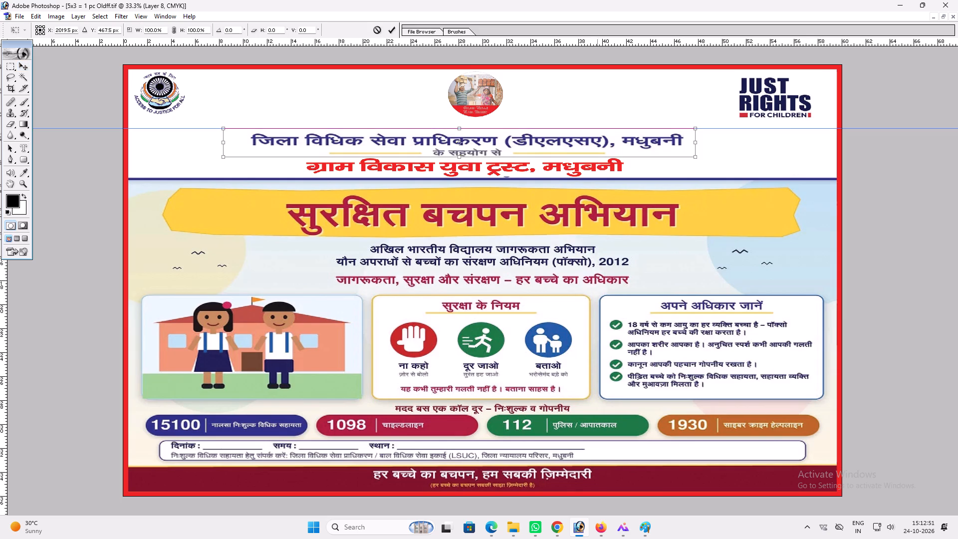
shift+drag(592, 128, 621, 115)
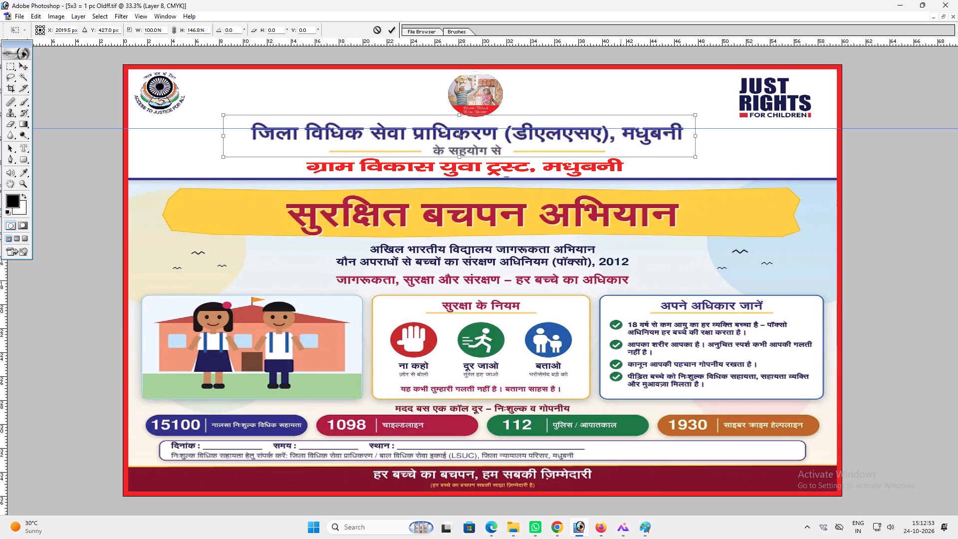
shift+drag(621, 115, 621, 114)
key(Return)
key(Up)
key(Up)
key(Up)
key(Up)
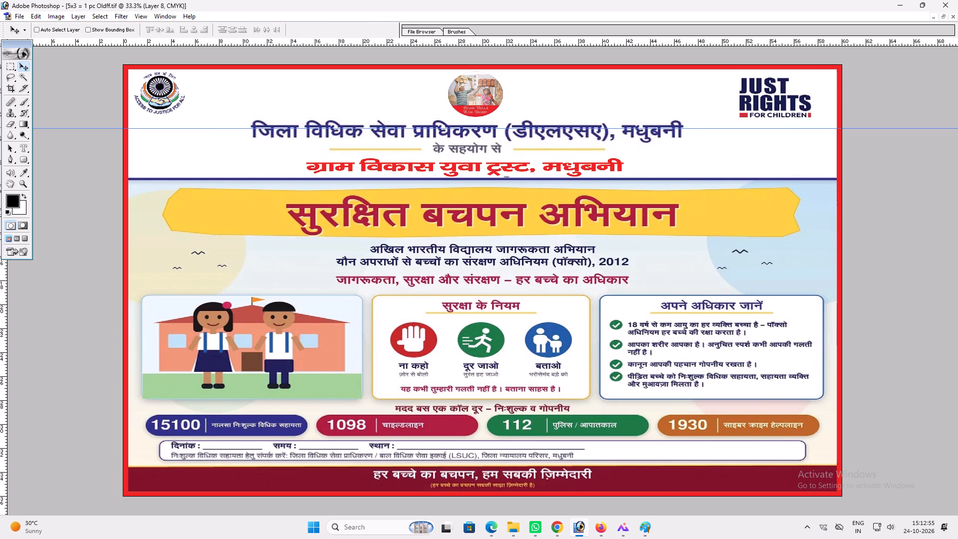
key(Up)
key(Up)
key(Up)
key(Up)
Reduce the Hindi authority heading's height to about 95% by raising its bottom edge.
key(ctrl+t)
shift+drag(585, 150, 590, 147)
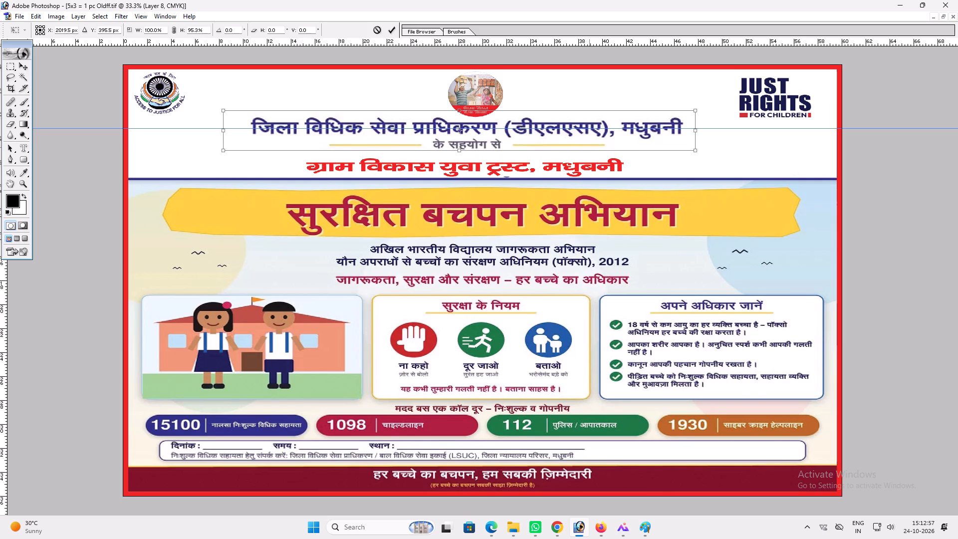
shift+drag(590, 147, 590, 147)
key(shift+Return)
key(v)
Enlarge the red trust name and move it up closer to the के सहयोग से line.
ctrl+click(578, 167)
key(ctrl+t)
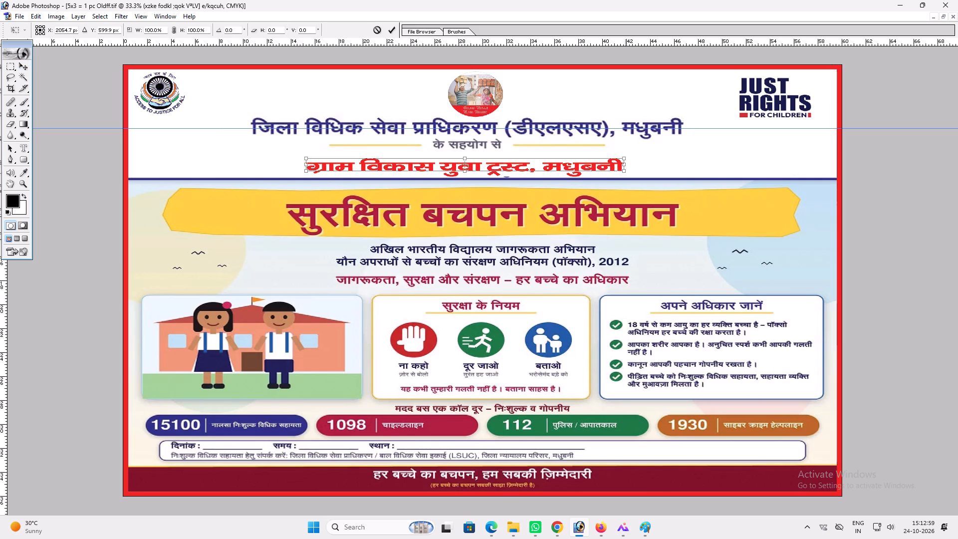
shift+drag(625, 173, 653, 168)
key(shift+Return)
key(v)
drag(650, 166, 649, 162)
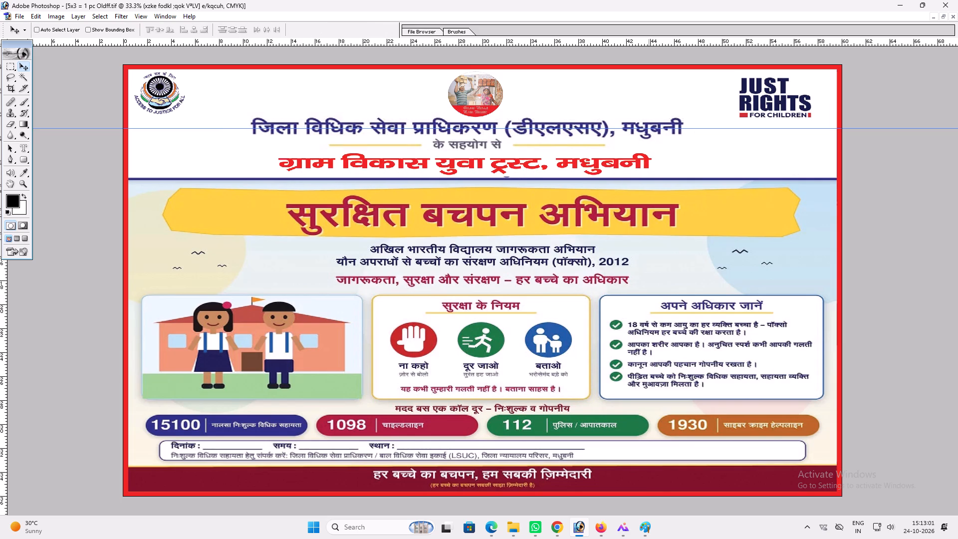
drag(649, 162, 649, 159)
Widen the red trust name to about 115%, make it slightly taller and nudge it up.
key(ctrl+t)
alt+shift+drag(649, 158, 687, 160)
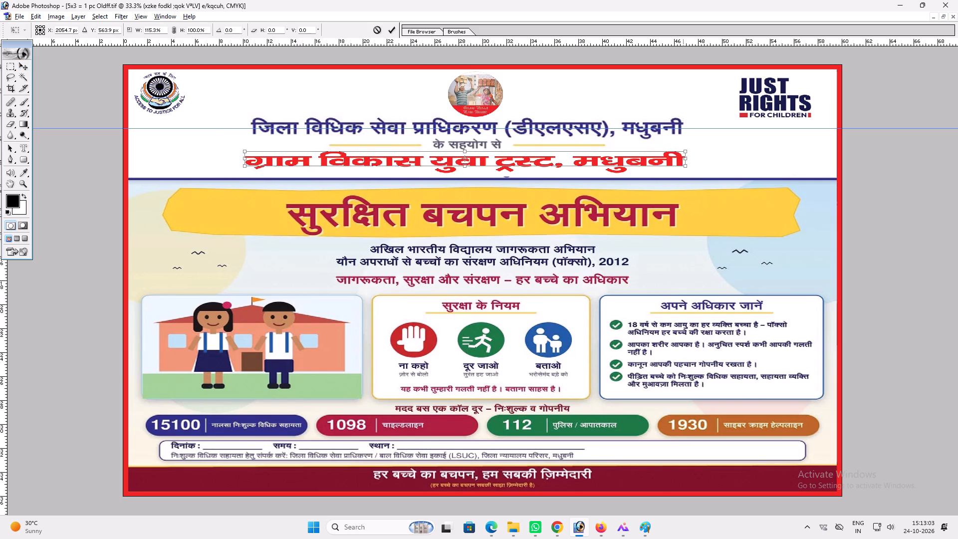
alt+shift+drag(687, 160, 689, 160)
shift+drag(660, 166, 654, 169)
key(Return)
key(v)
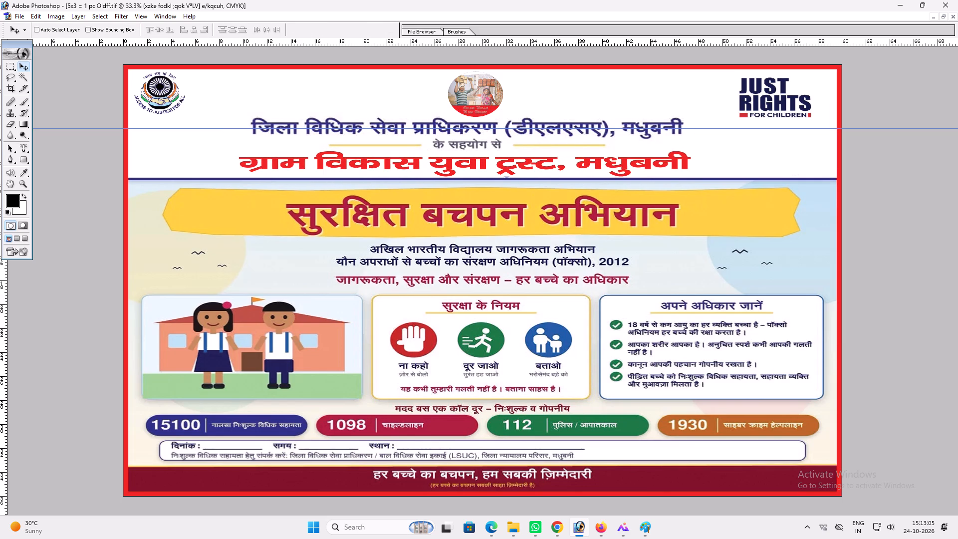
key(Up)
key(Up)
Hide the guides and save the 5x3 poster.
key(ctrl+h)
key(ctrl+s)
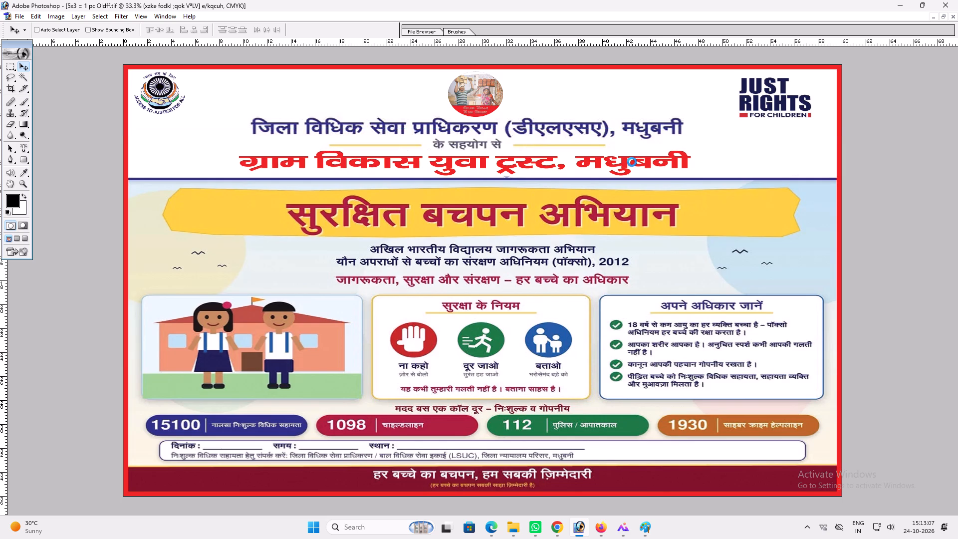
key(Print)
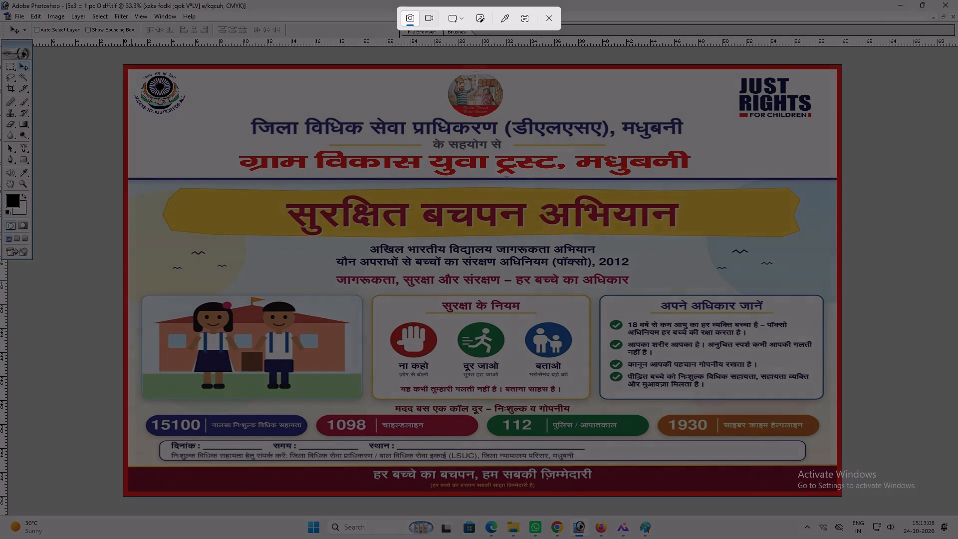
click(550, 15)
Link the three header logos and nudge them down together slightly.
key(v)
ctrl+click(161, 88)
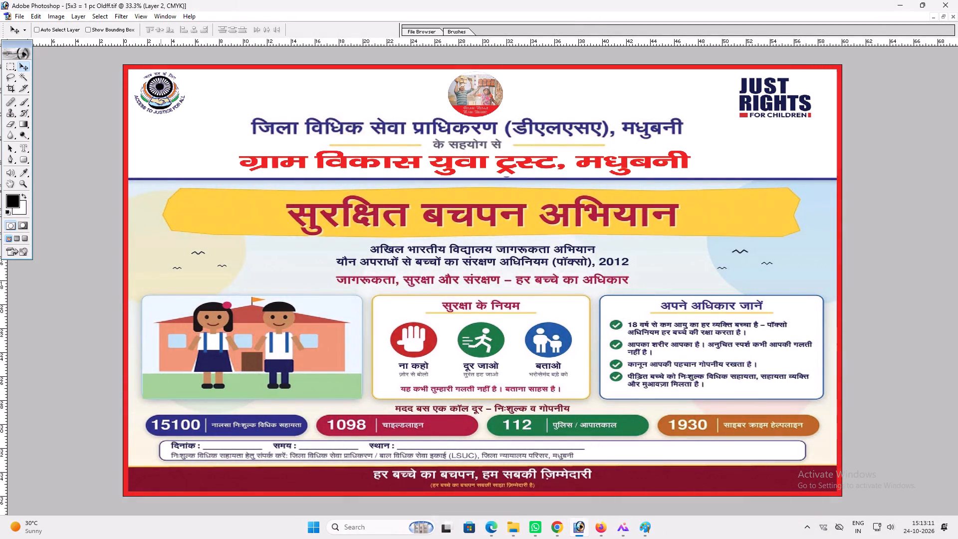
drag(161, 88, 173, 104)
key(ctrl+z)
ctrl+shift+click(487, 100)
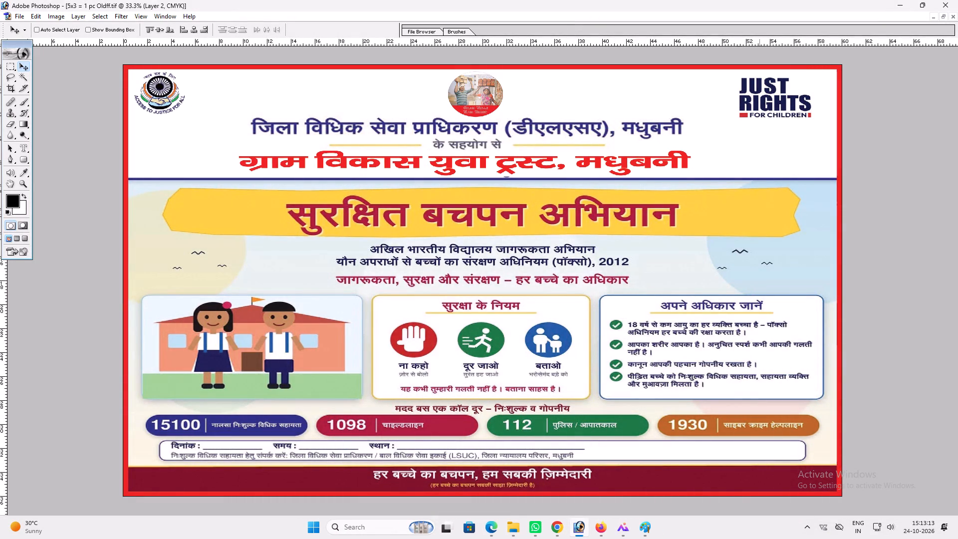
ctrl+shift+click(758, 85)
key(shift+Down)
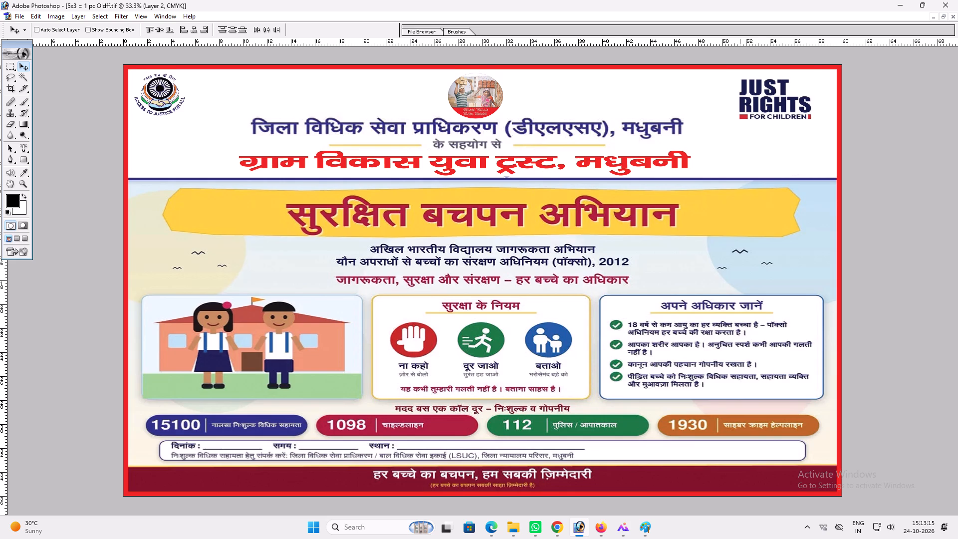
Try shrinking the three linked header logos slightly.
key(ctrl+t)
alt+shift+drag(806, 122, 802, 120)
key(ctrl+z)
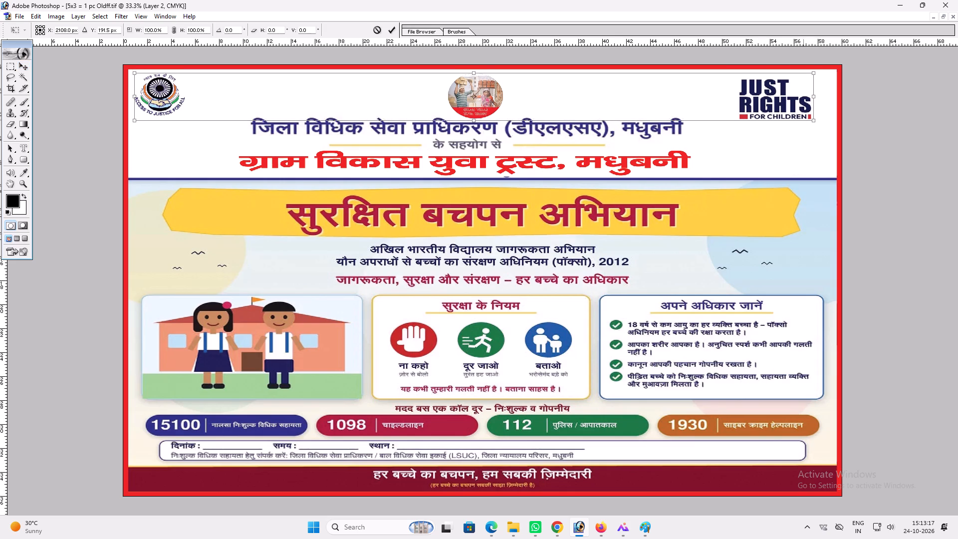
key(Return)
Shift the three linked logos about 0.8 inch right and slightly up, and save the poster.
key(v)
drag(766, 110, 775, 110)
key(Up)
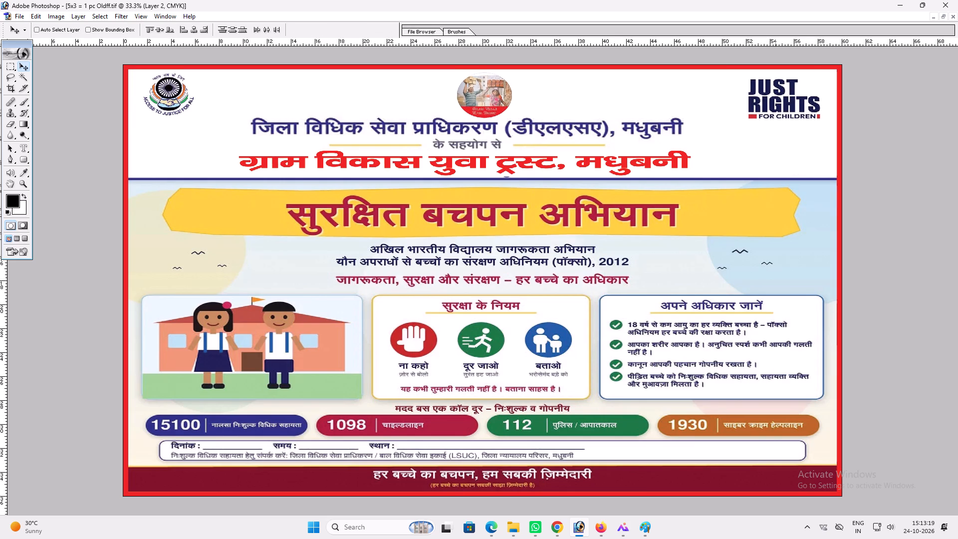
key(Up)
key(Up)
key(ctrl+s)
Capture a screen snip of the Hindi poster, starting from its top-left corner.
key(Print)
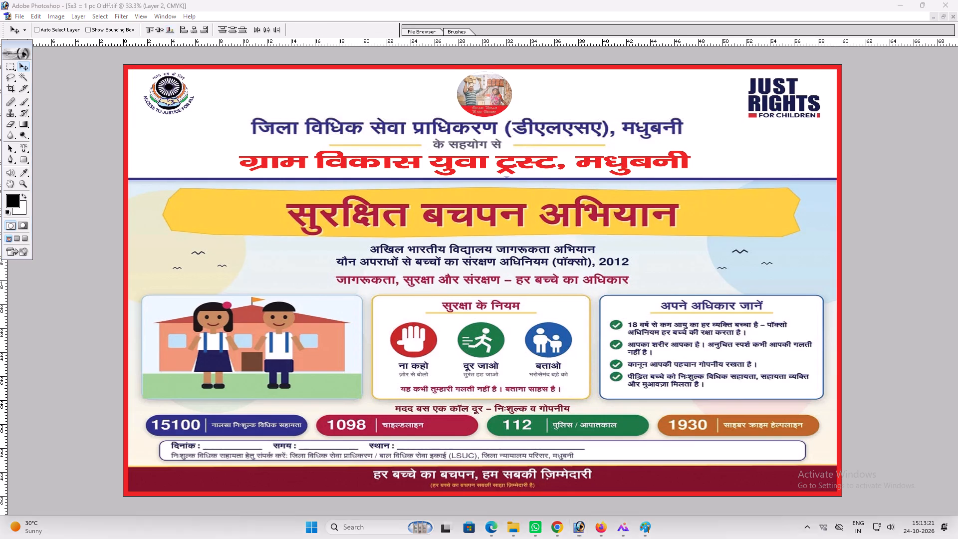
drag(121, 65, 668, 516)
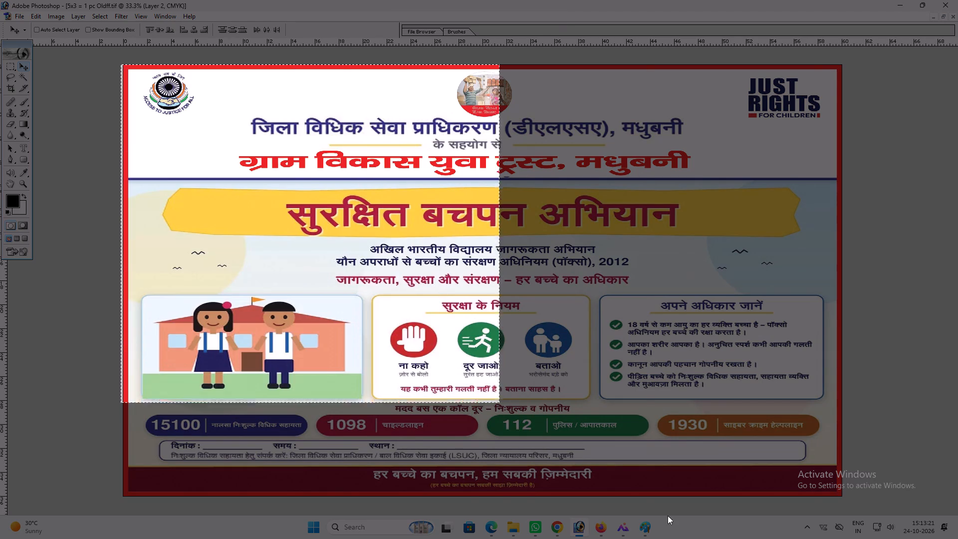
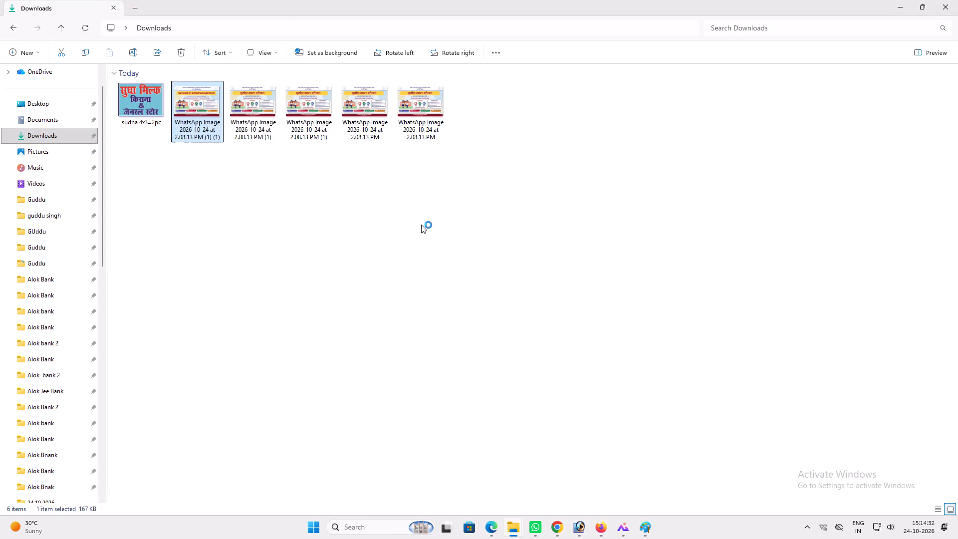
Save the English WhatsApp poster image as a JPEG copy in Downloads.
click(19, 112)
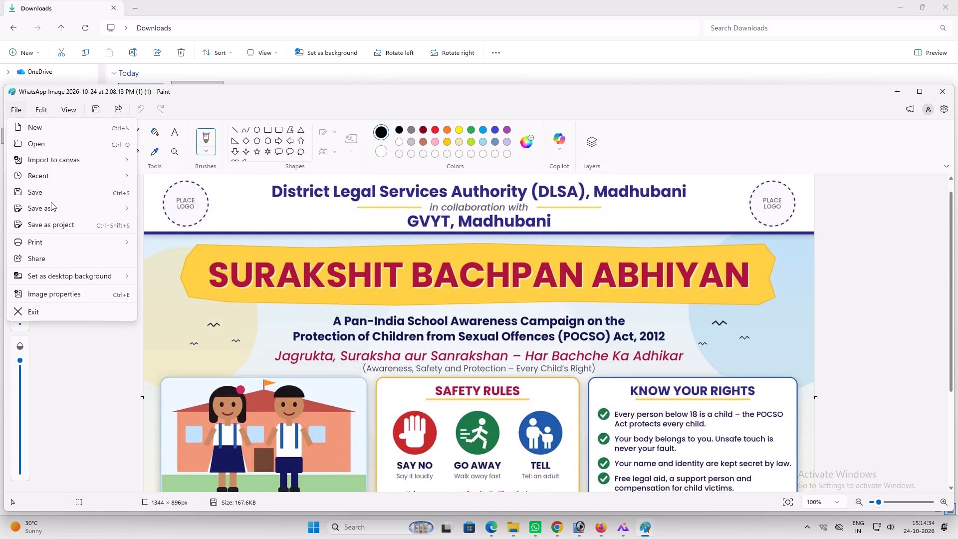
click(48, 205)
click(177, 221)
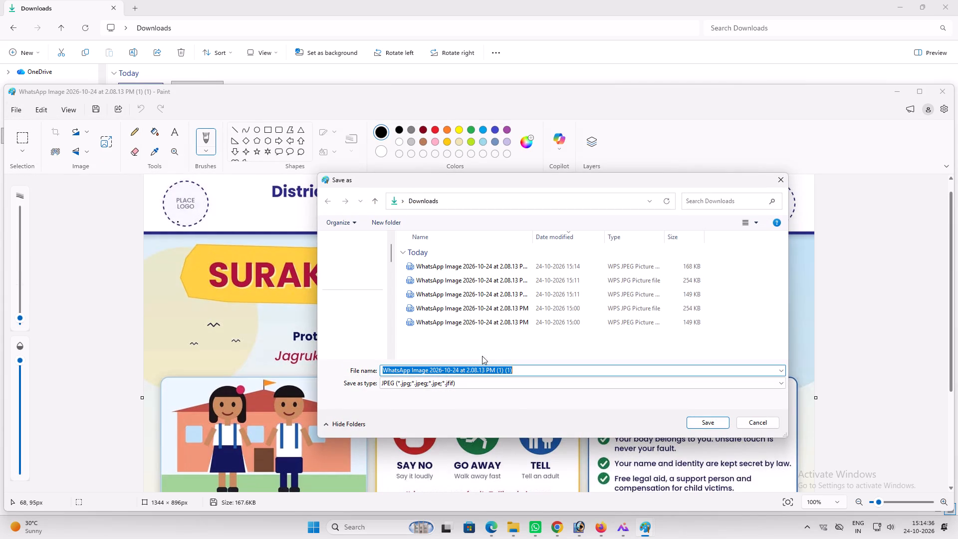
click(700, 418)
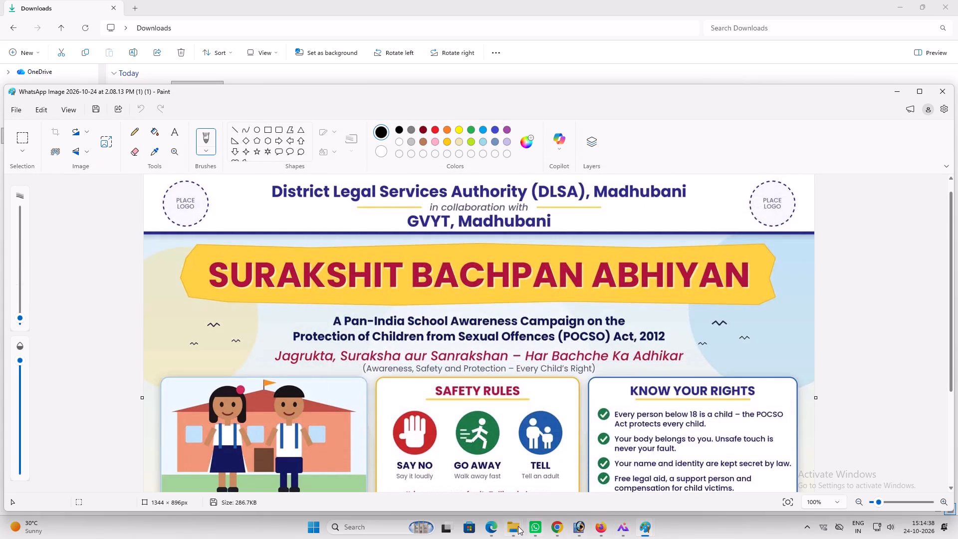
Switch to the Downloads folder and open the newly saved English JPEG in Photoshop in a maximized window.
click(516, 525)
click(615, 483)
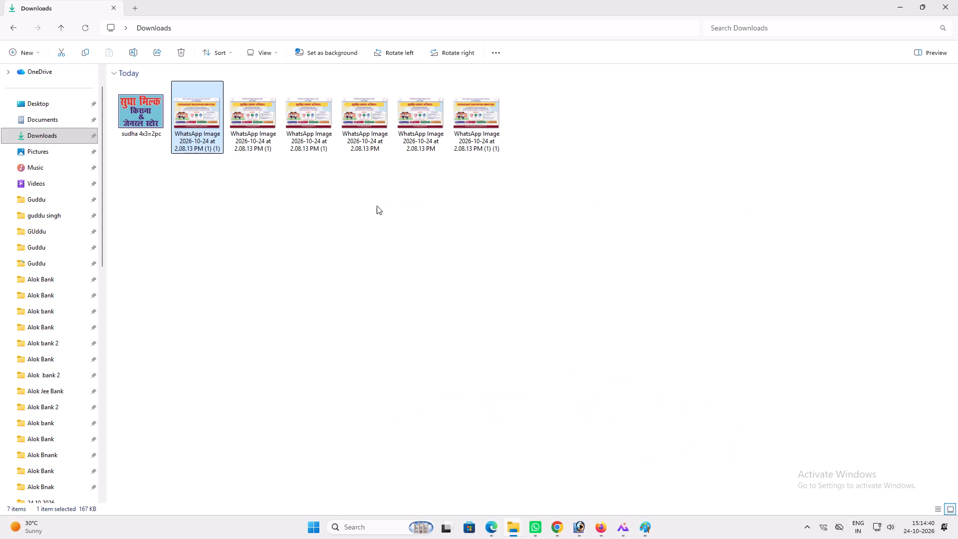
click(38, 143)
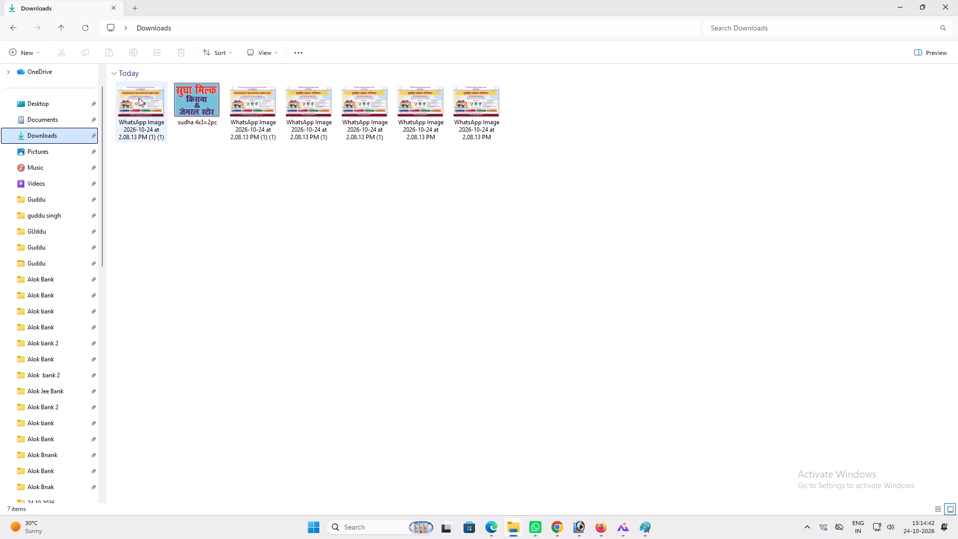
drag(139, 98, 502, 286)
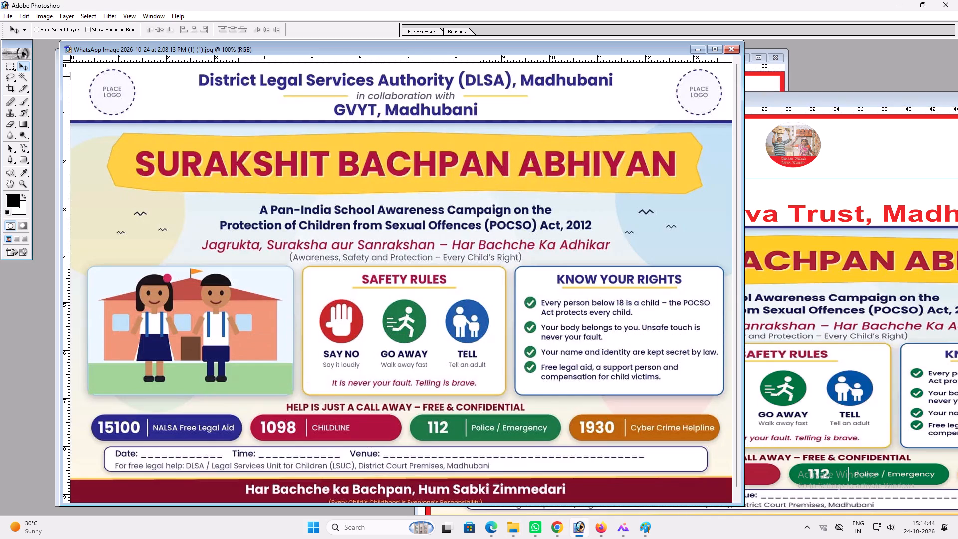
key(v)
double_click(412, 51)
key(v)
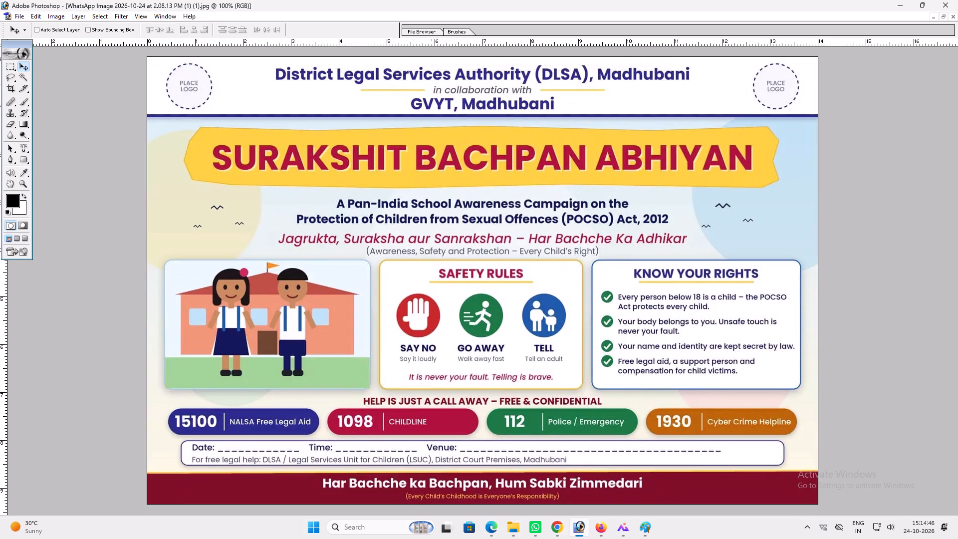
Copy the header strip with the District Legal Services Authority and "in collaboration with" lines onto a new layer.
key(m)
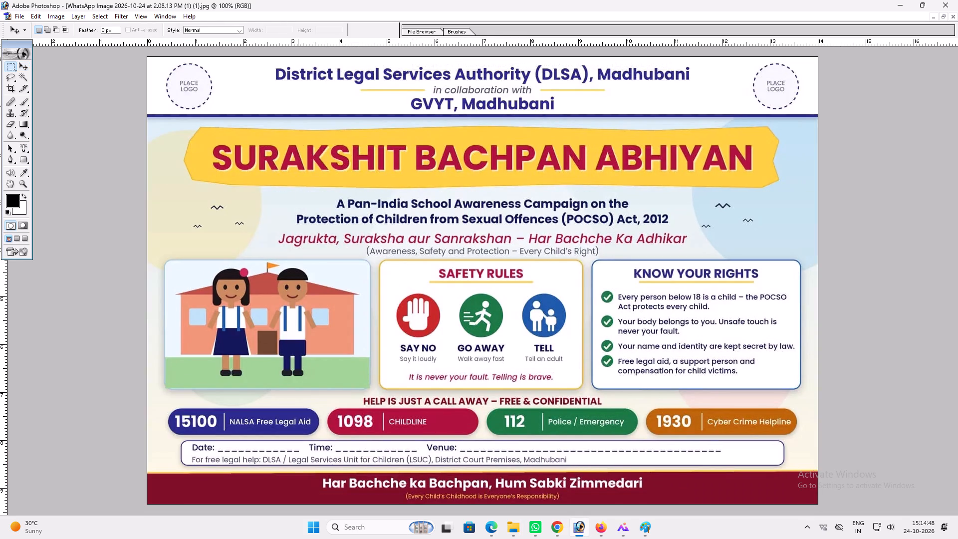
drag(261, 56, 686, 92)
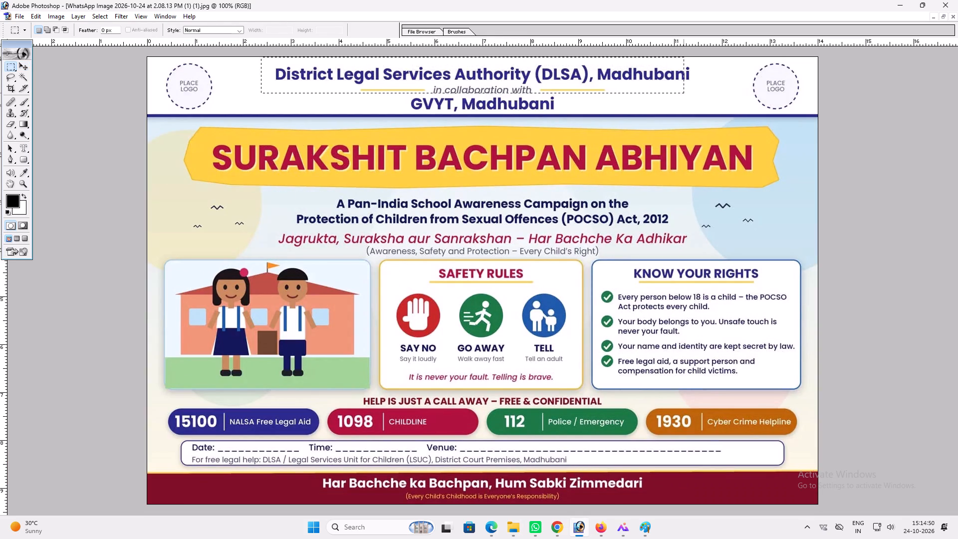
drag(686, 92, 713, 94)
key(ctrl+c)
key(ctrl+v)
Bring the copied header strip into the 5x3 English poster and place it below the centre logo, above the Gram Vikas line.
key(v)
text(ff)
key(f)
key(v)
drag(515, 70, 860, 170)
double_click(770, 103)
key(v)
drag(652, 163, 580, 170)
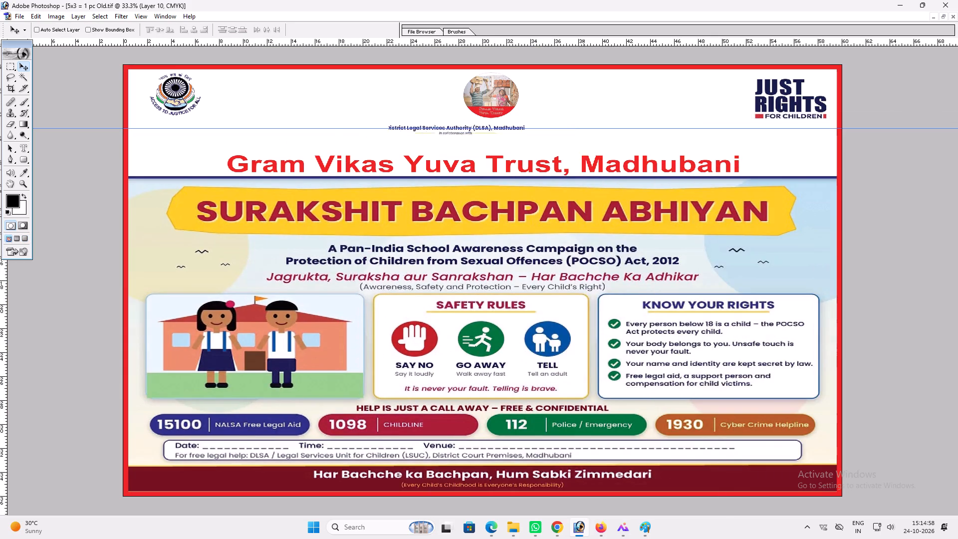
drag(580, 170, 541, 166)
Enlarge the placed authority line in stages until its text spans about 29 inches, and centre it under the logo.
key(ctrl+t)
alt+shift+drag(493, 134, 567, 145)
key(Return)
key(v)
click(567, 141)
key(ctrl+t)
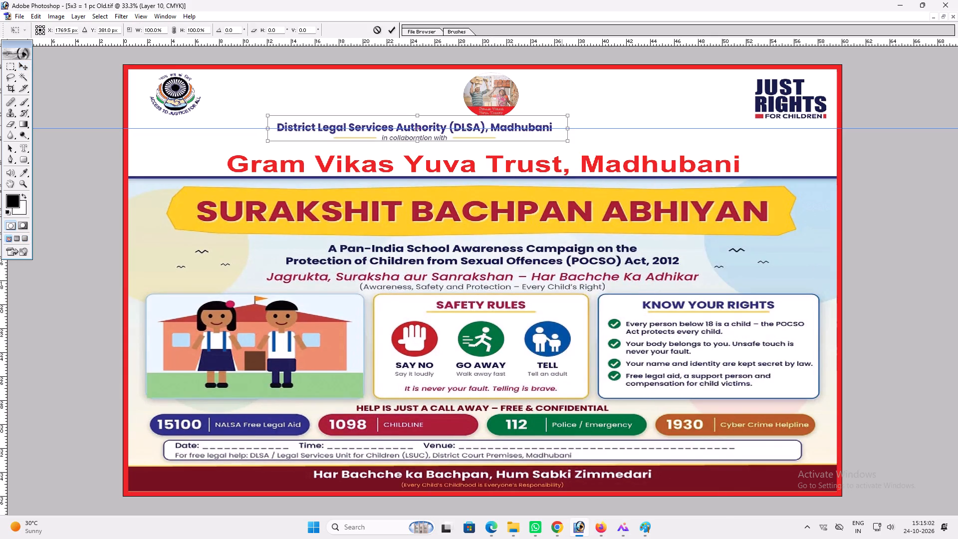
shift+drag(564, 125, 647, 132)
key(Return)
key(v)
drag(647, 132, 660, 136)
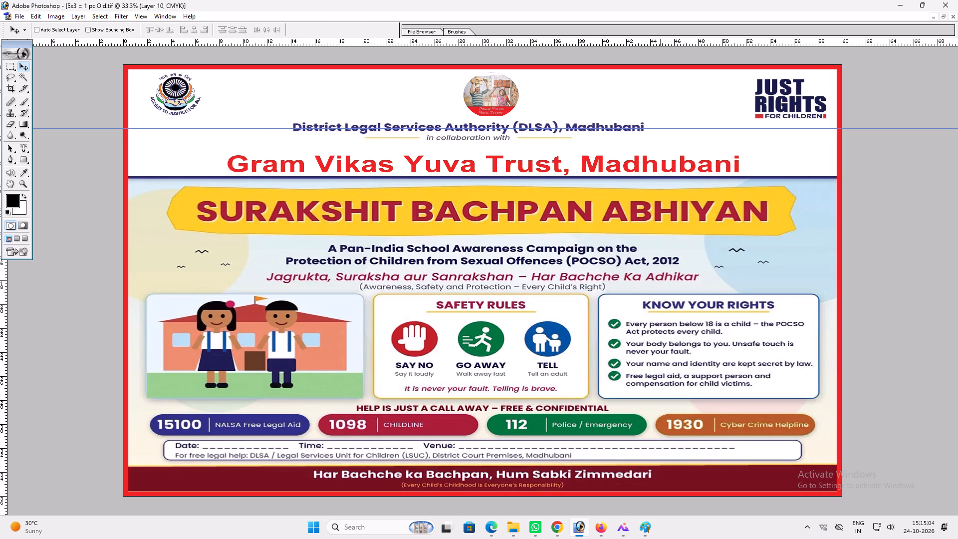
key(ctrl+t)
key(Return)
Return to the overlapping document windows and close the source WhatsApp JPEG.
text(ff)
key(f)
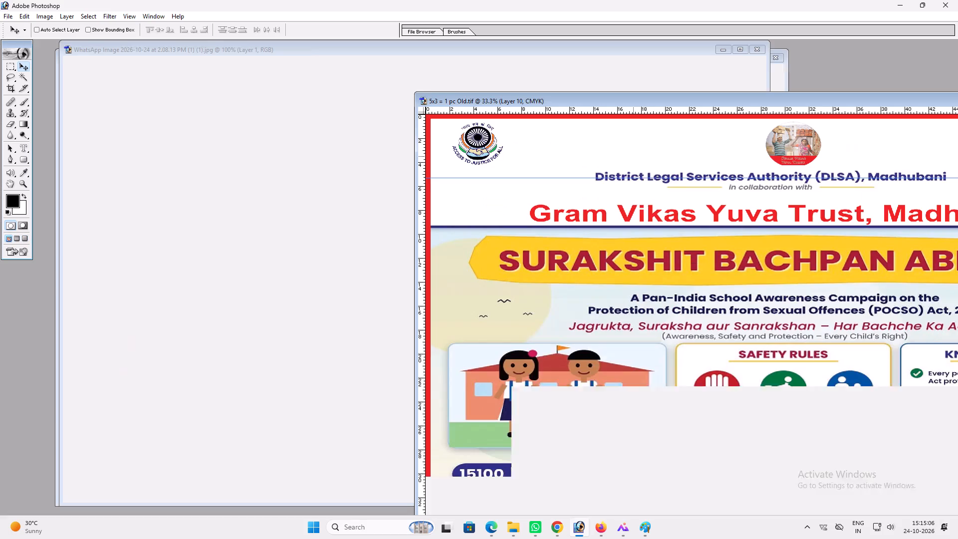
click(508, 76)
key(ctrl+w)
click(493, 198)
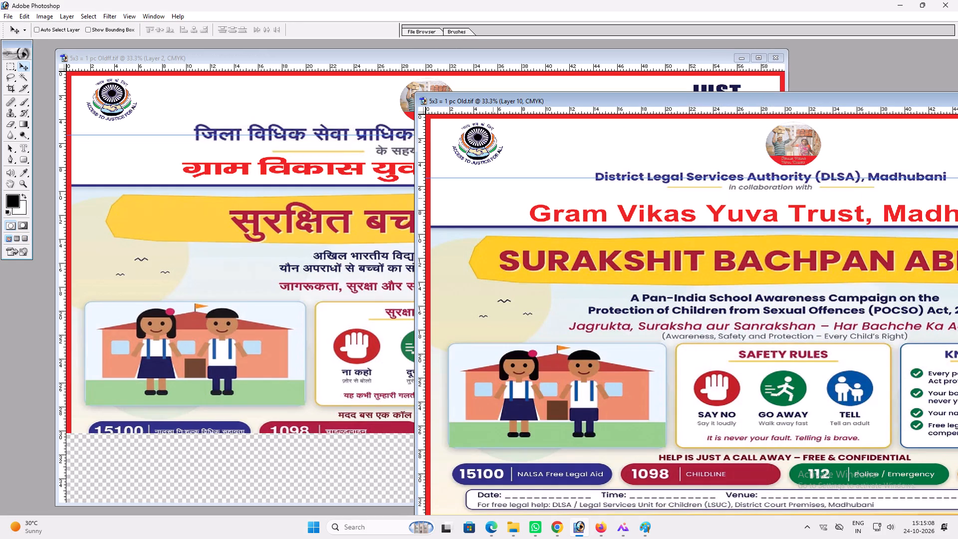
Copy the English authority line into the Hindi poster and place it over the Hindi authority line.
click(698, 175)
drag(720, 178, 327, 155)
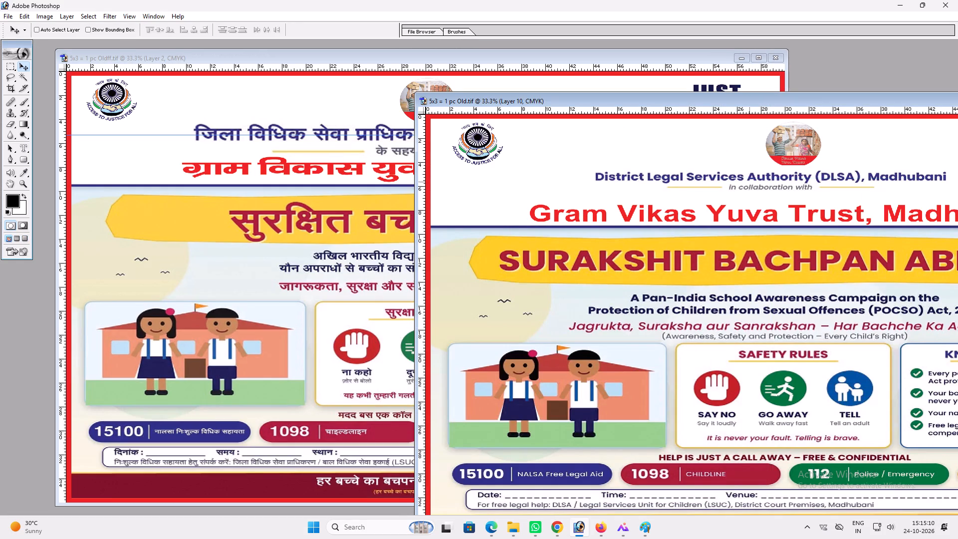
drag(744, 184, 284, 134)
drag(386, 147, 457, 141)
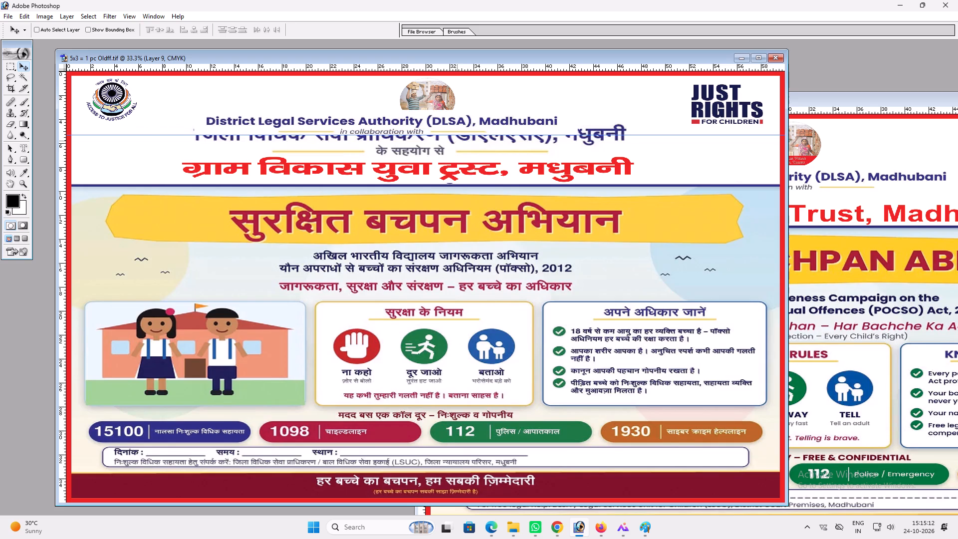
drag(457, 141, 449, 148)
Scale the English authority line in the Hindi poster to about 115% and shift it down above the red trust name.
key(ctrl+t)
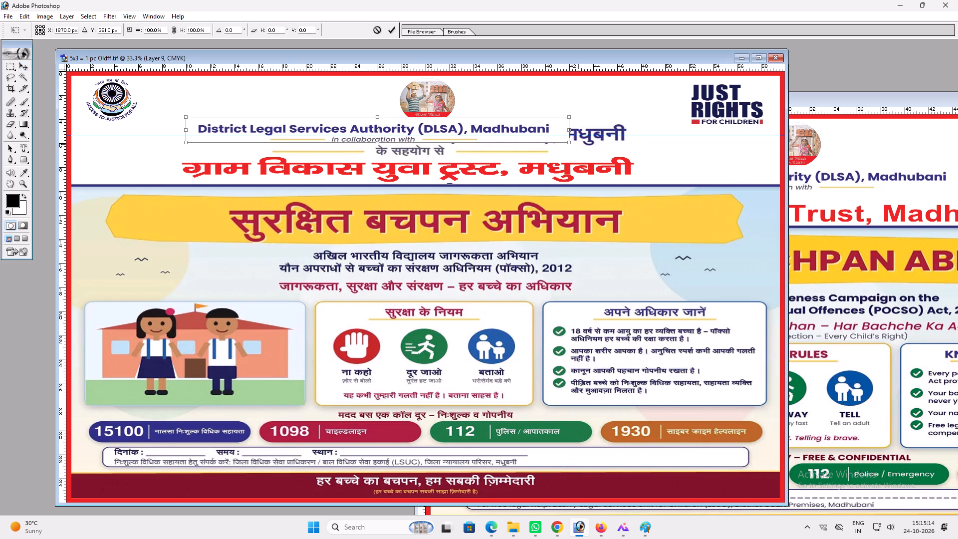
shift+drag(571, 145, 629, 149)
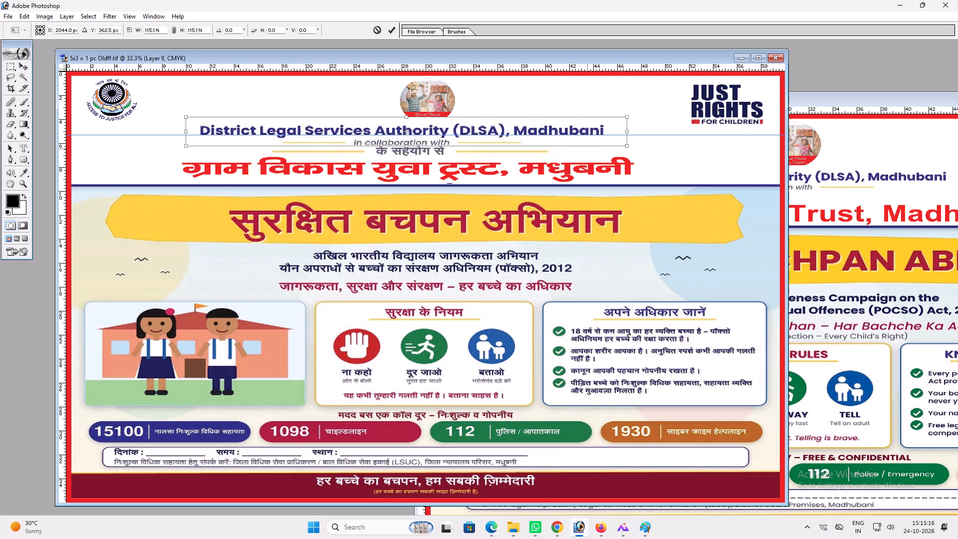
shift+drag(558, 152, 550, 161)
key(Return)
text(vv)
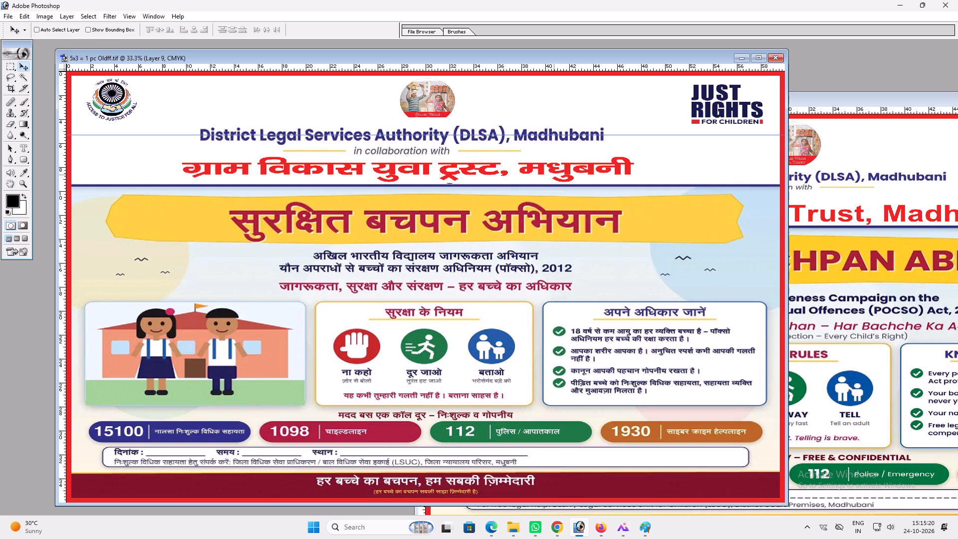
Copy the enlarged authority line back into the English poster and position it between the centre logo and the trust name.
drag(553, 131, 886, 185)
key(v)
double_click(750, 103)
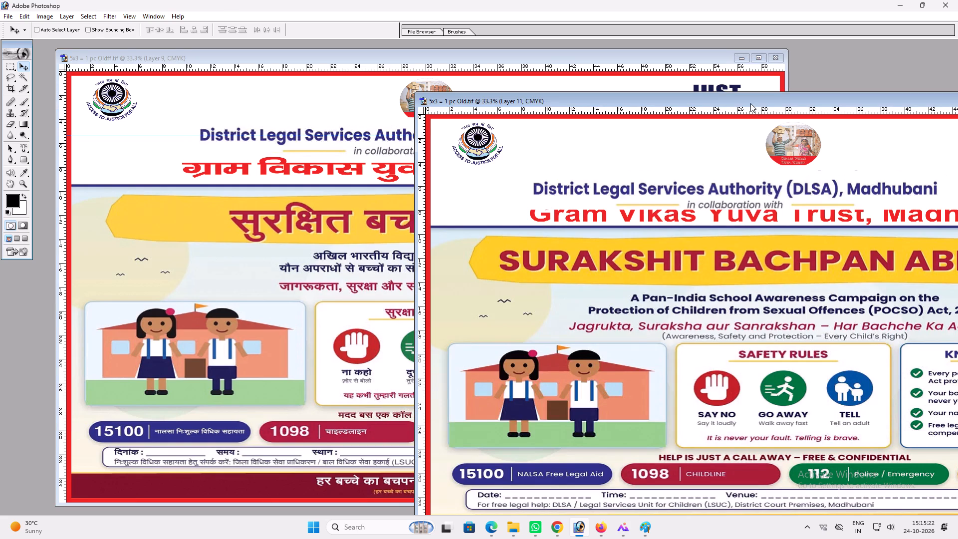
key(v)
drag(615, 160, 658, 149)
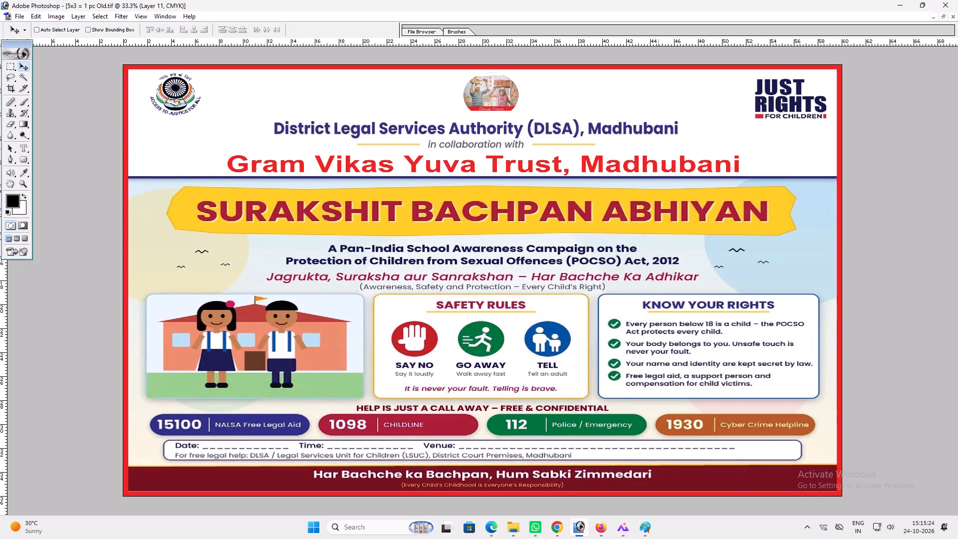
Reduce the height of the authority line slightly from its upper edge to clear the centre logo.
key(ctrl+t)
shift+drag(609, 110, 604, 117)
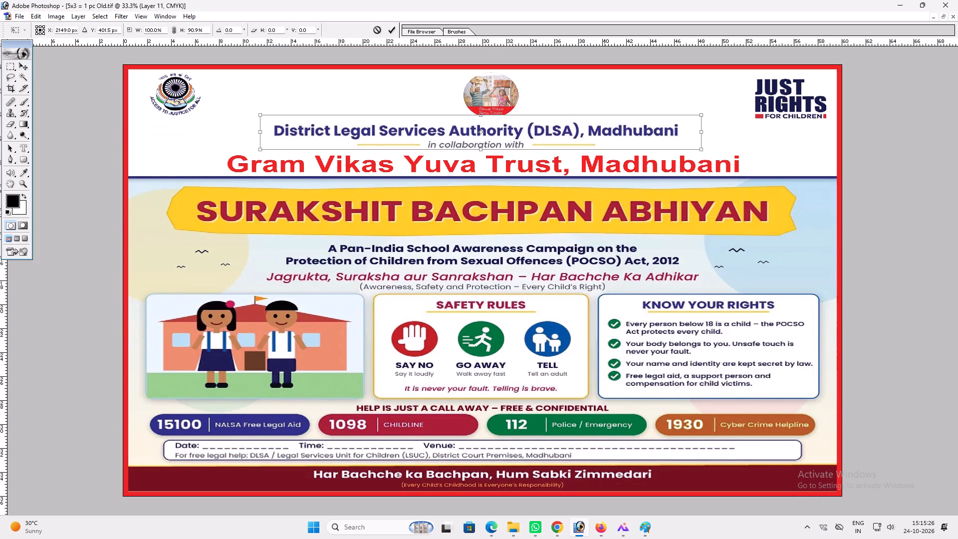
shift+drag(604, 117, 604, 120)
key(Return)
key(v)
Shrink the "Gram Vikas Yuva Trust, Madhubani" line to about 30 inches wide and fine-tune its height.
ctrl+click(628, 168)
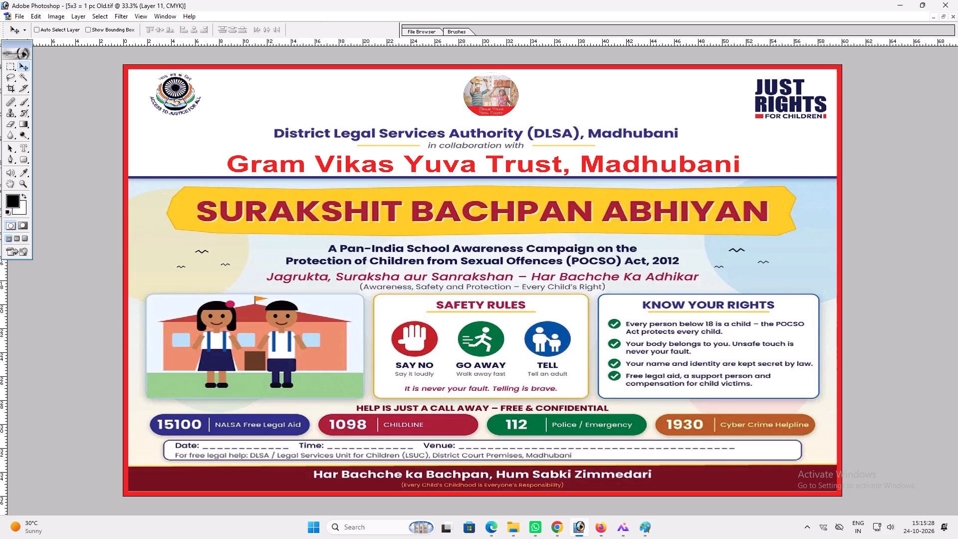
ctrl+click(625, 167)
key(ctrl+t)
shift+drag(737, 173, 702, 170)
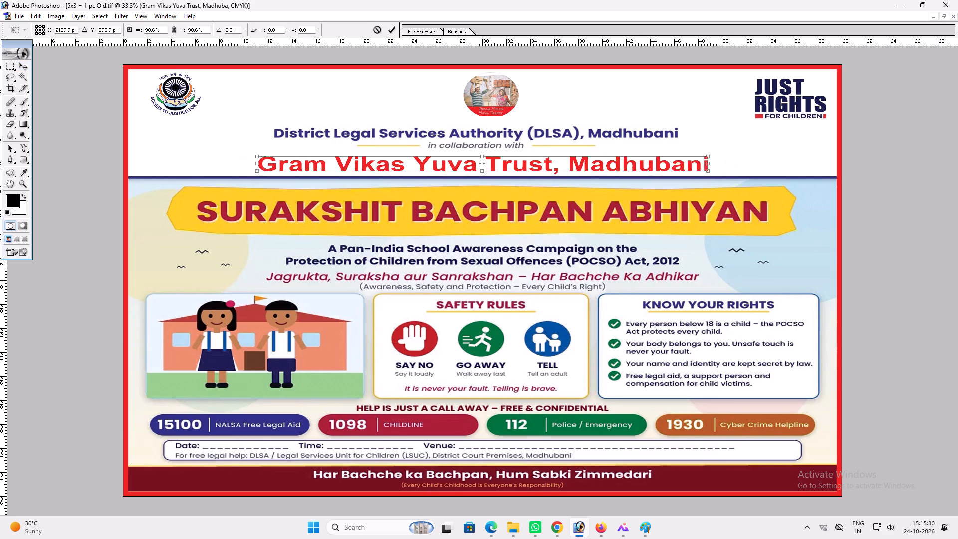
shift+drag(702, 170, 658, 173)
key(Return)
key(v)
key(ctrl+t)
shift+drag(660, 156, 665, 156)
key(shift+Return)
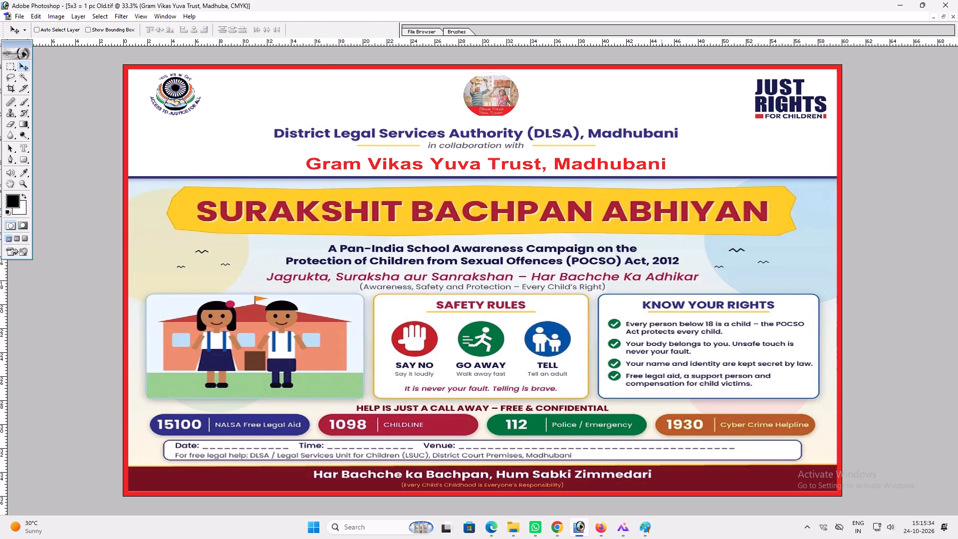
Set the trust name's Color Overlay to blue with C 100, M 60, Y 0.
key(alt+l)
key(alt+y)
key(n)
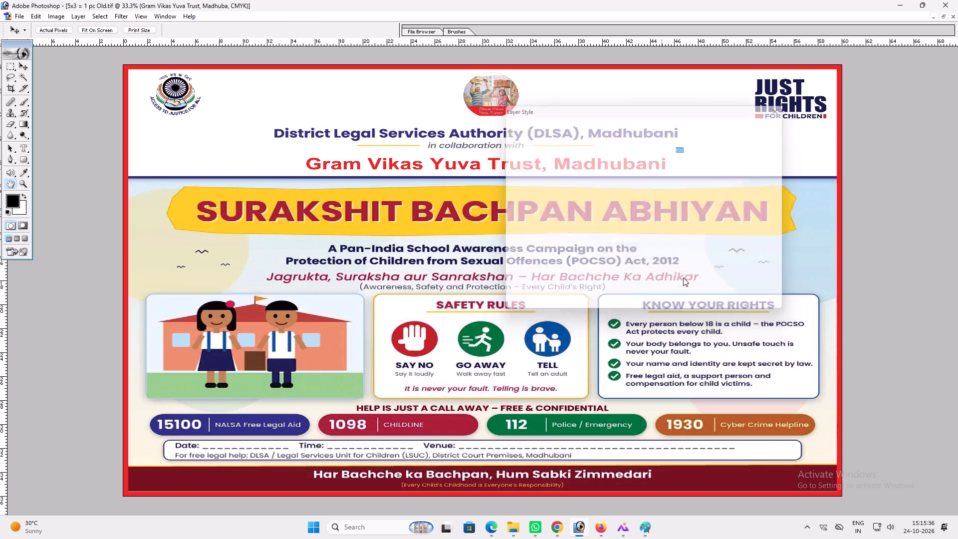
click(545, 226)
click(675, 134)
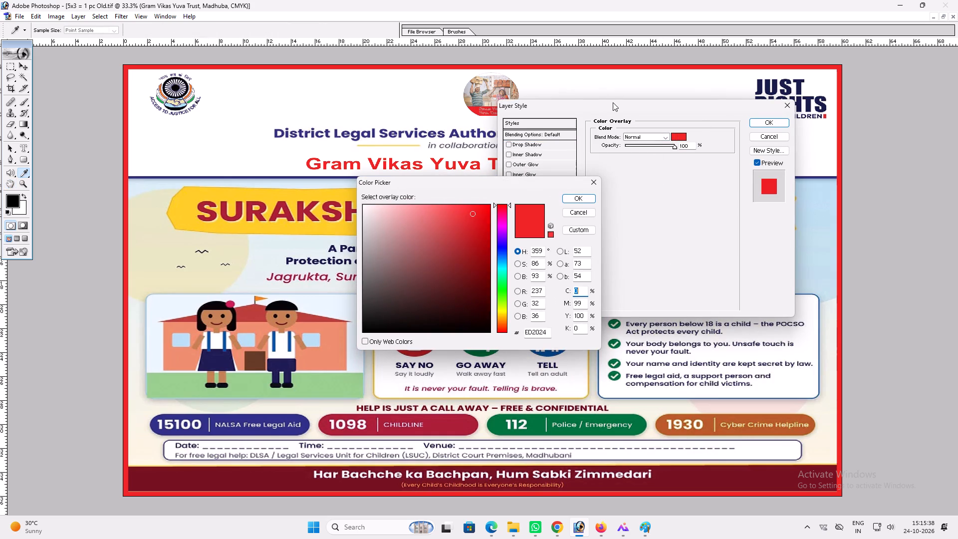
text(100)
key(Tab)
text(60)
key(Tab)
key(0)
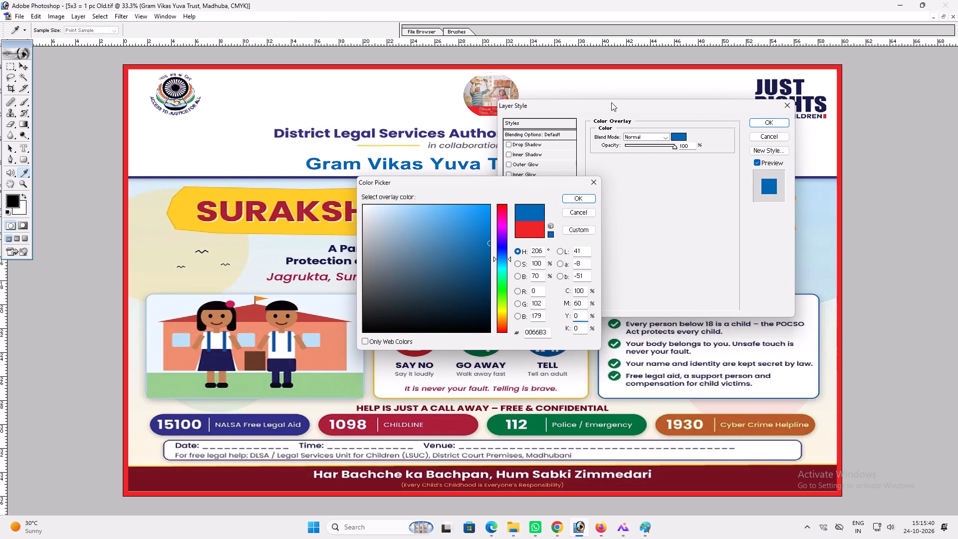
key(Return)
key(Return)
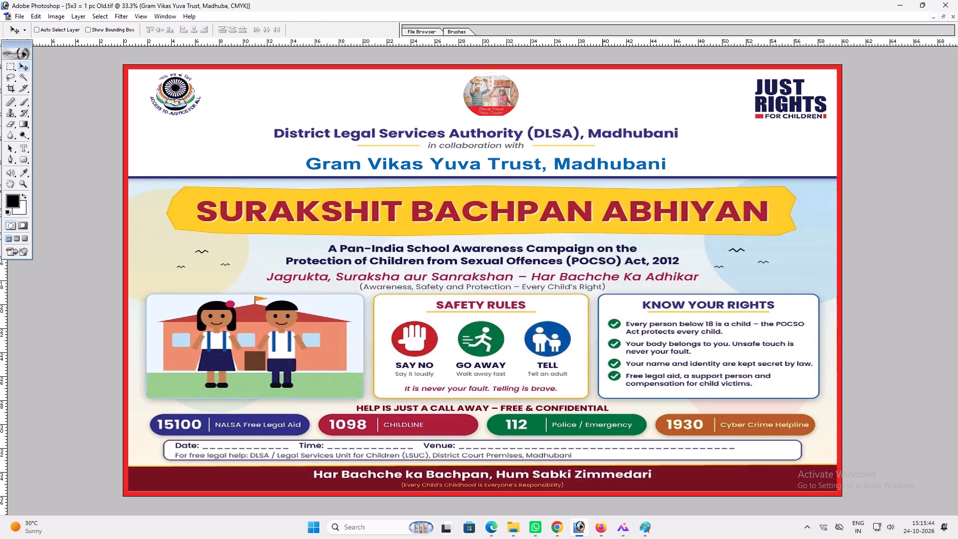
Centre the trust name horizontally on the full canvas, deselect, and save the English poster.
key(ctrl+a)
key(alt+l)
key(alt+i)
key(alt+h)
key(ctrl+d)
key(ctrl+s)
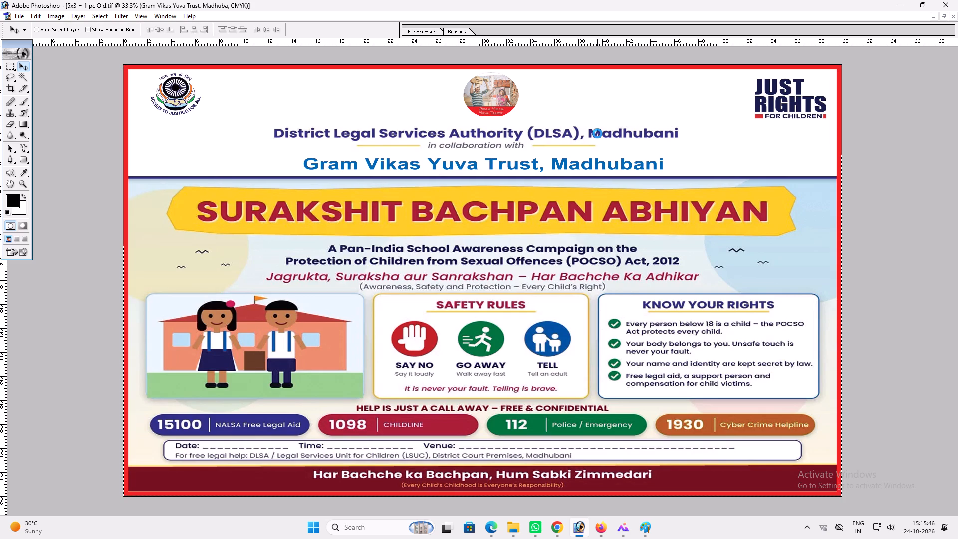
Capture a screen snip of the whole English poster and save the poster file again.
key(Print)
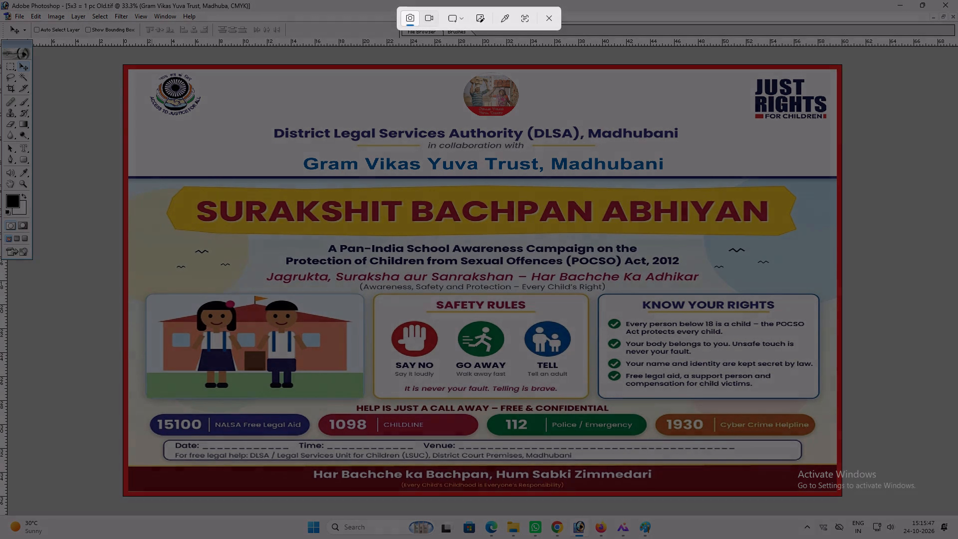
drag(121, 62, 844, 500)
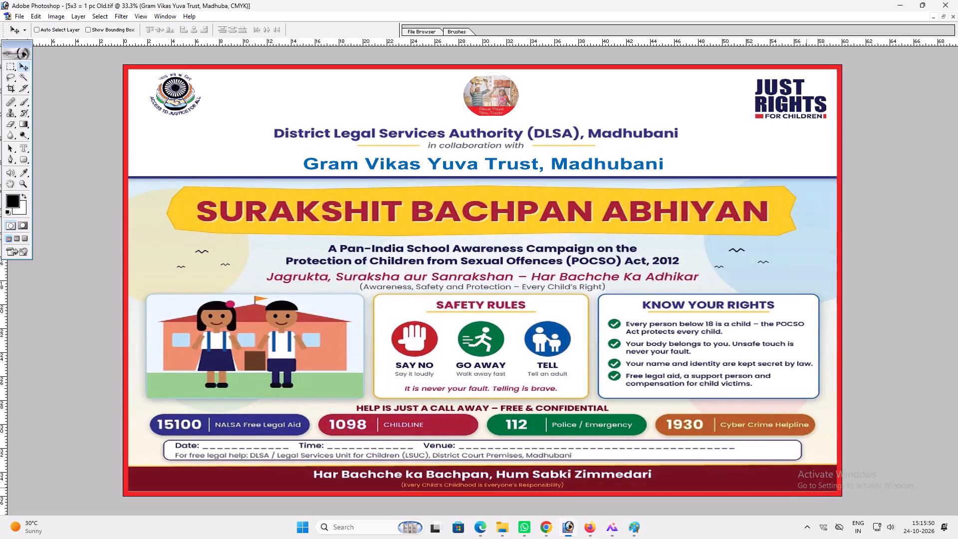
key(ctrl+s)
key(ctrl+s)
click(930, 445)
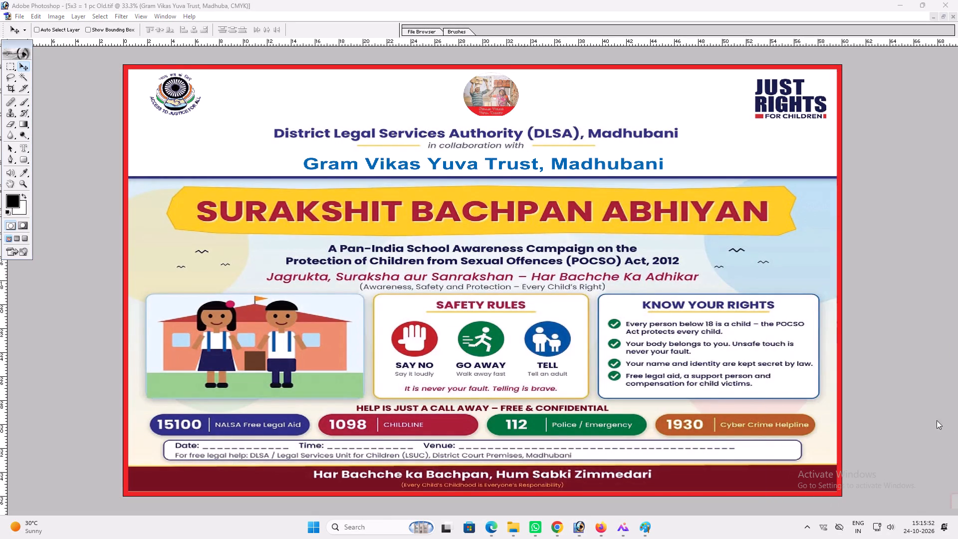
Capture a fresh screen snip of the whole English Surakshit Bachpan Abhiyan poster, including its red border.
key(Print)
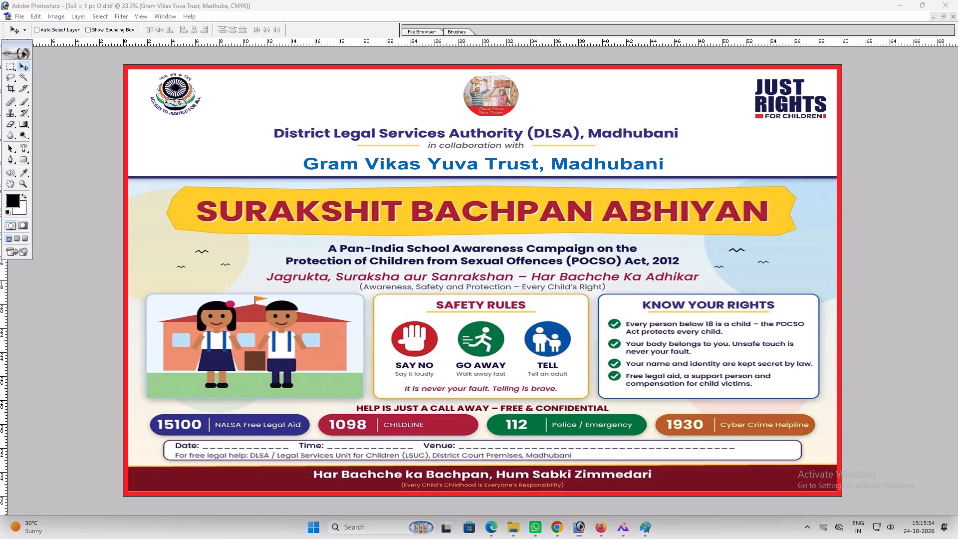
drag(120, 62, 846, 494)
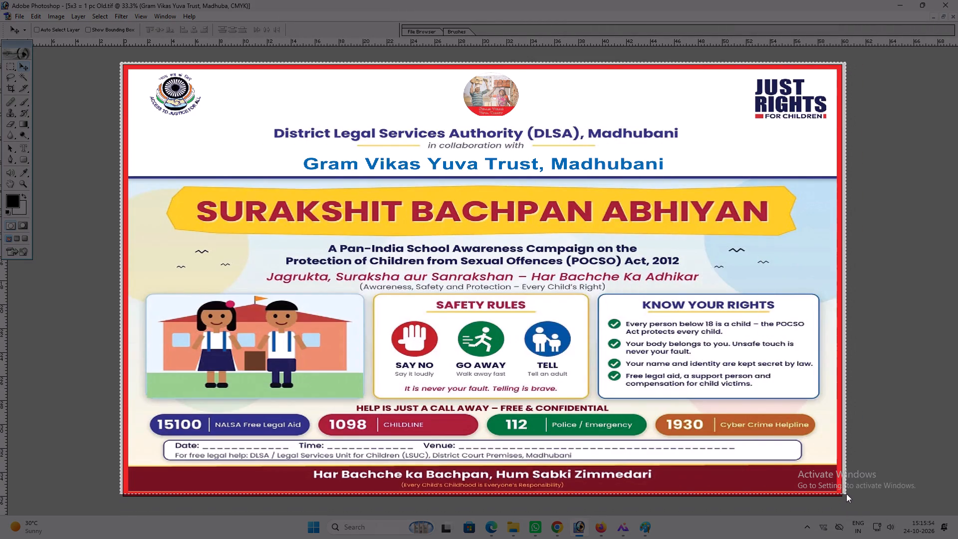
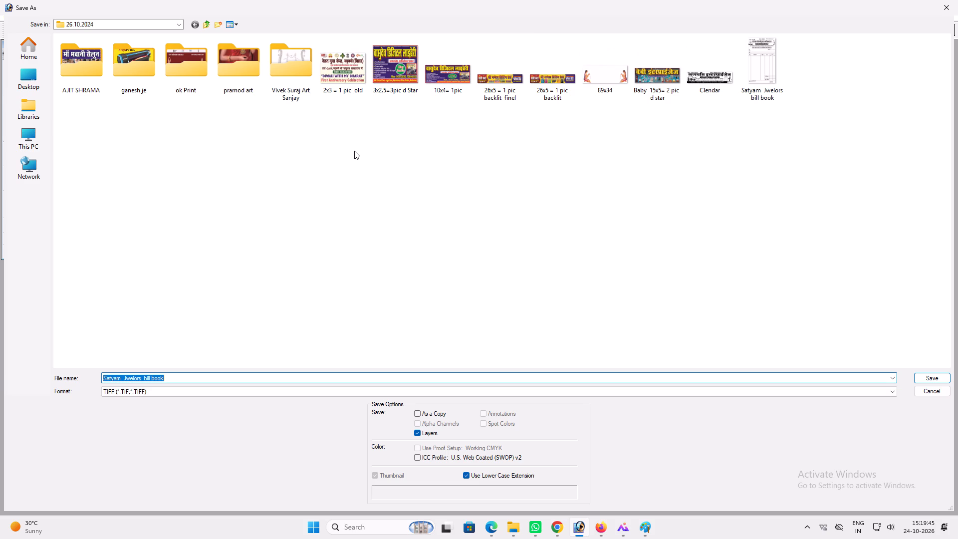
Open the "ok Print" folder inside 26.10.2024 as the save location for the "Satyam Jwelors bill book" TIFF file.
double_click(178, 69)
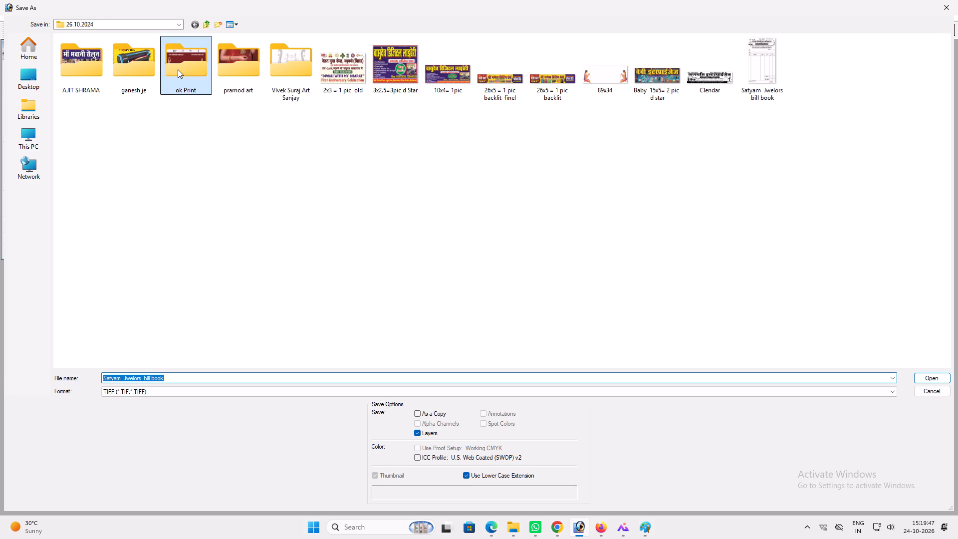
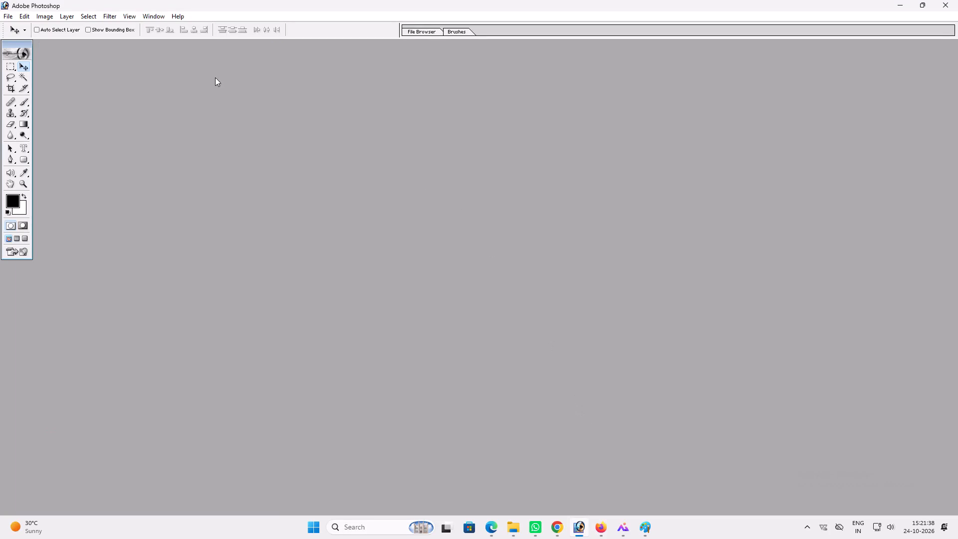
Switch to the File Explorer search of the 2024 folder and search for "jwe" instead.
click(517, 533)
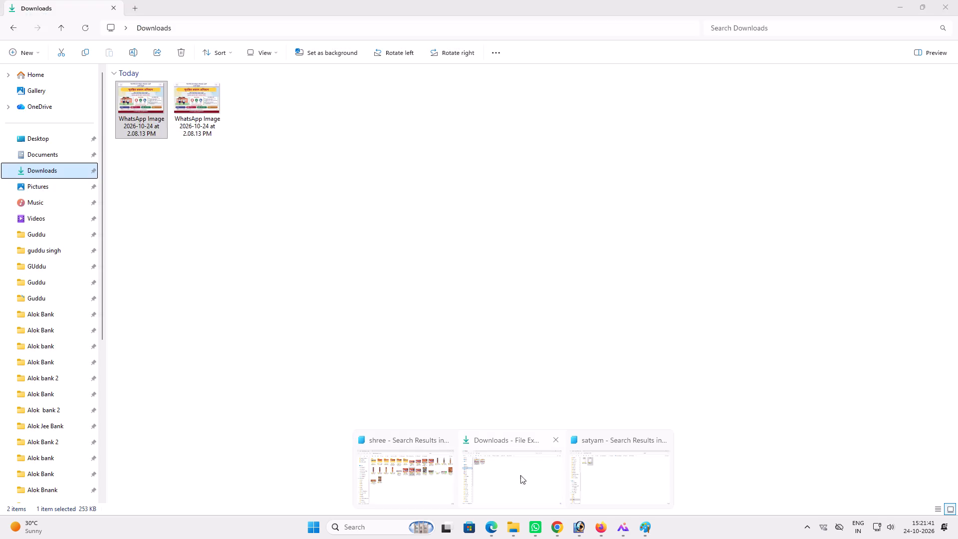
click(599, 471)
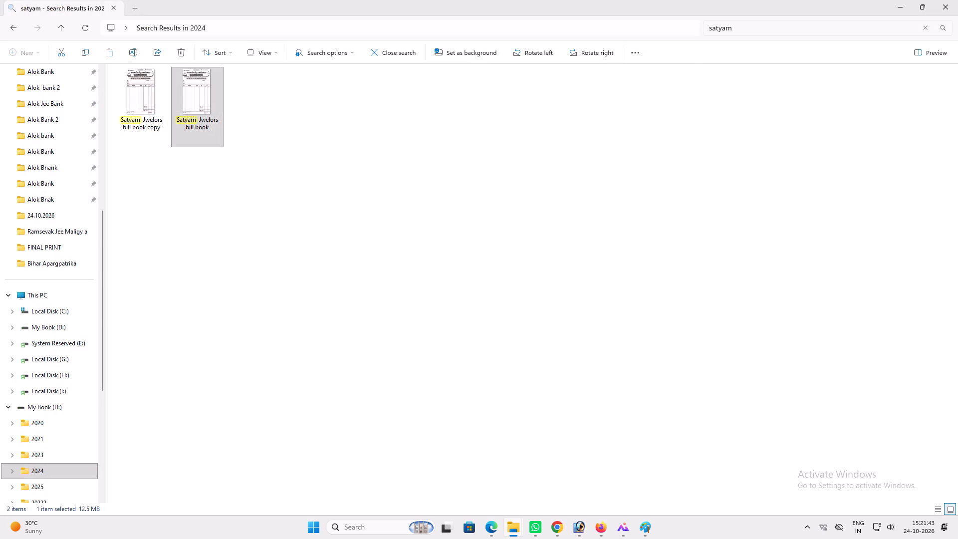
drag(745, 30, 730, 32)
drag(746, 22, 698, 32)
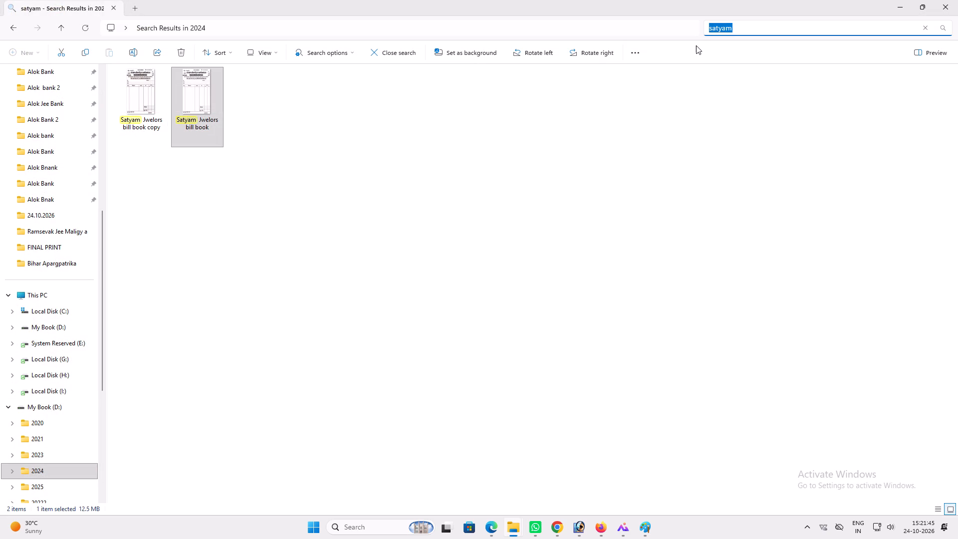
text(jwe)
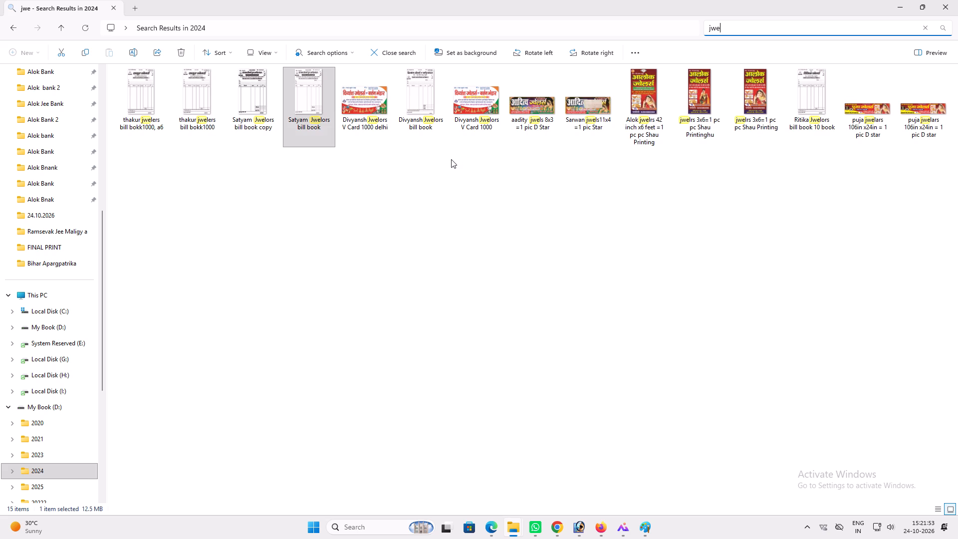
In Photoshop's Open dialog, examine the previews of the two 5x3 poster files in the Grame Viksah Yuva Trust folder.
click(583, 529)
double_click(459, 233)
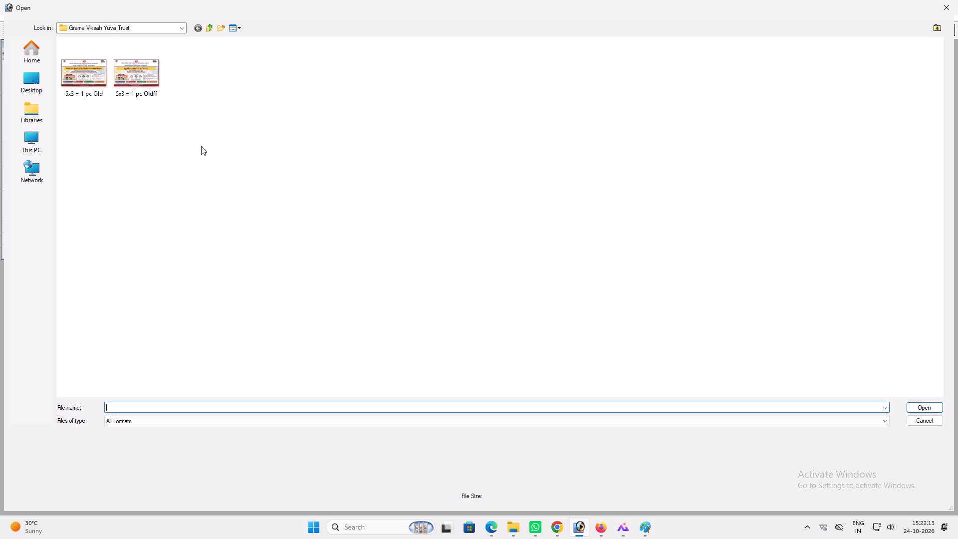
click(185, 97)
click(165, 89)
click(144, 70)
click(99, 83)
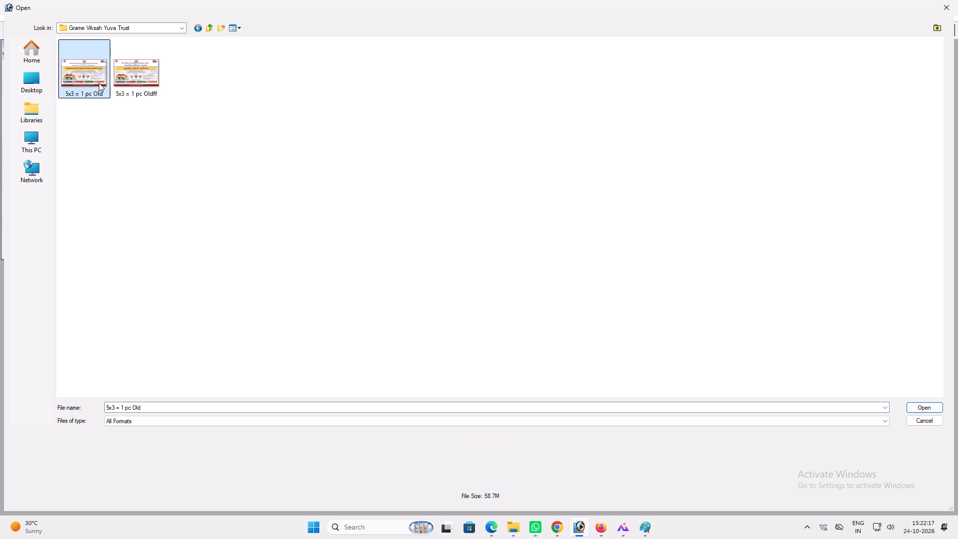
click(198, 113)
click(140, 79)
click(178, 121)
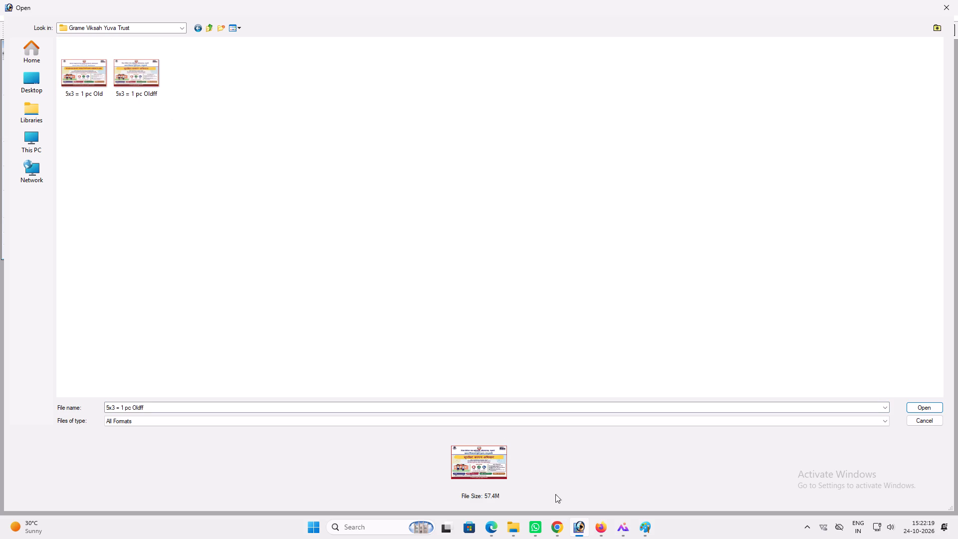
Close both WhatsApp Image viewer windows and the open WPS Office window.
click(651, 527)
click(797, 449)
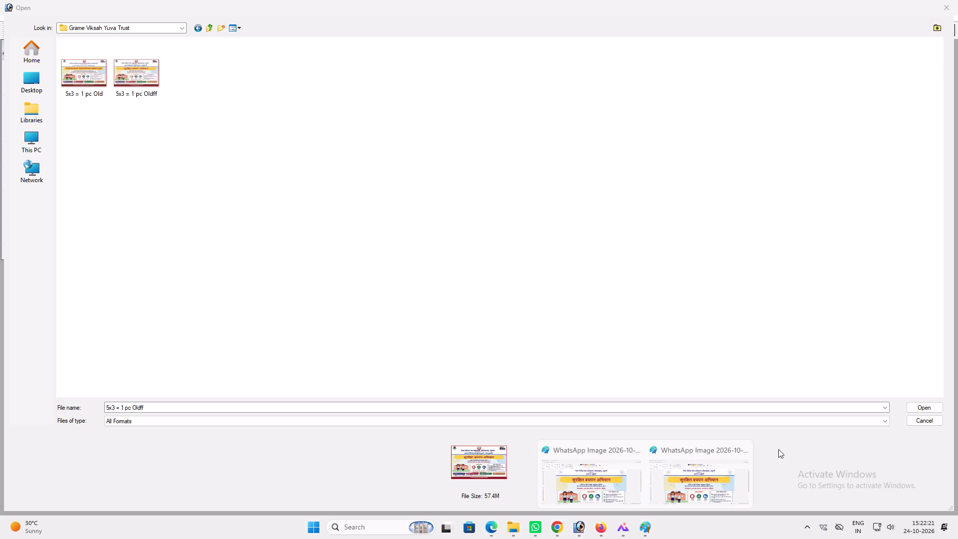
click(744, 450)
click(687, 448)
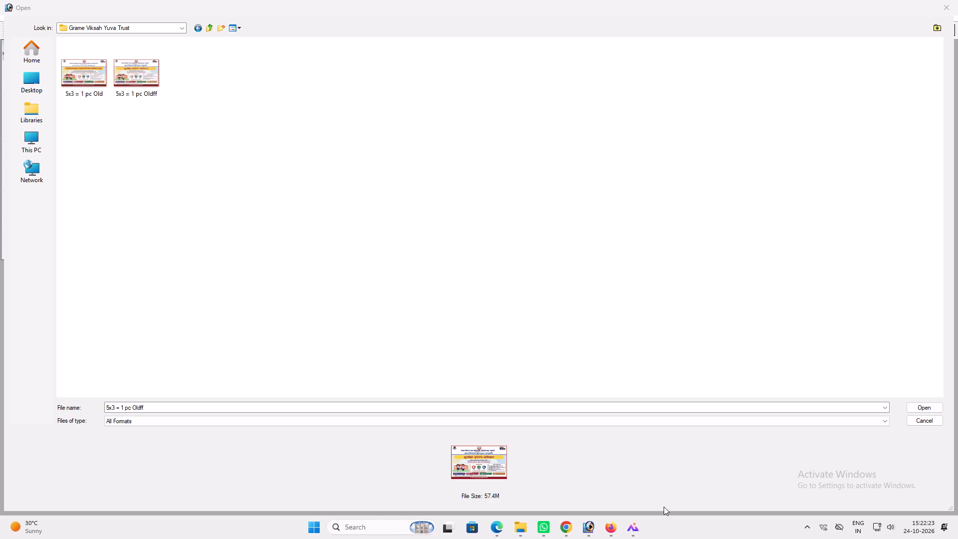
click(632, 529)
click(950, 14)
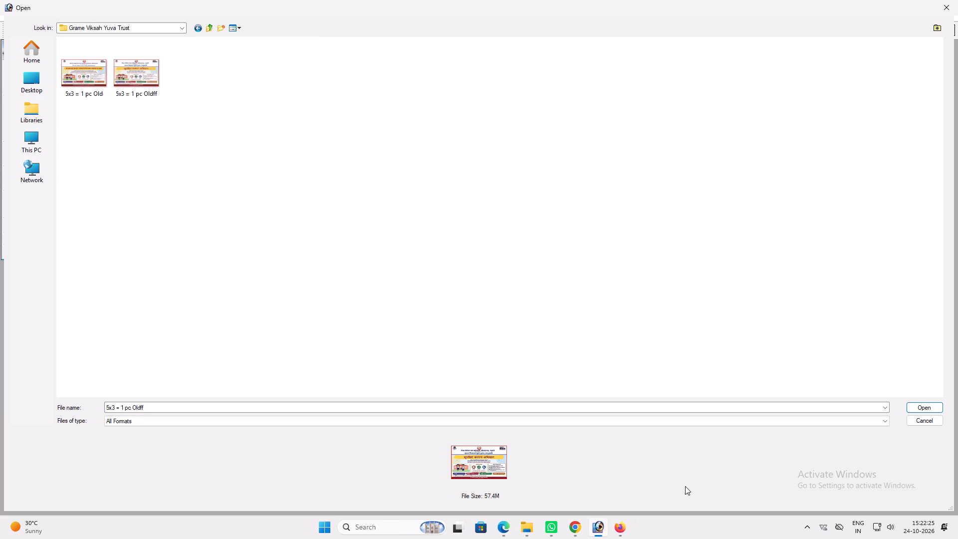
Copy the Grame Viksah Yuva Trust folder from 24.10.2026 into the FINAL PRINT folder inside october.
click(213, 131)
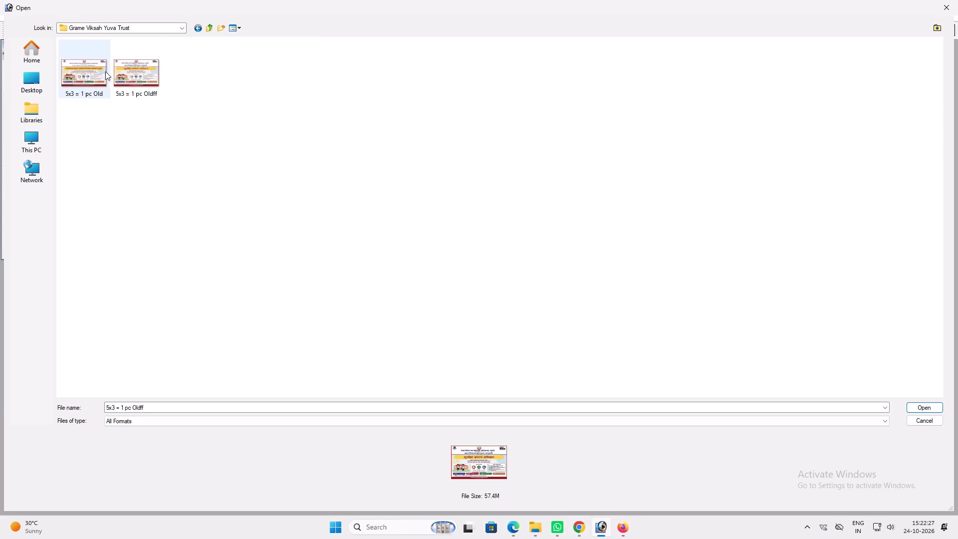
click(162, 80)
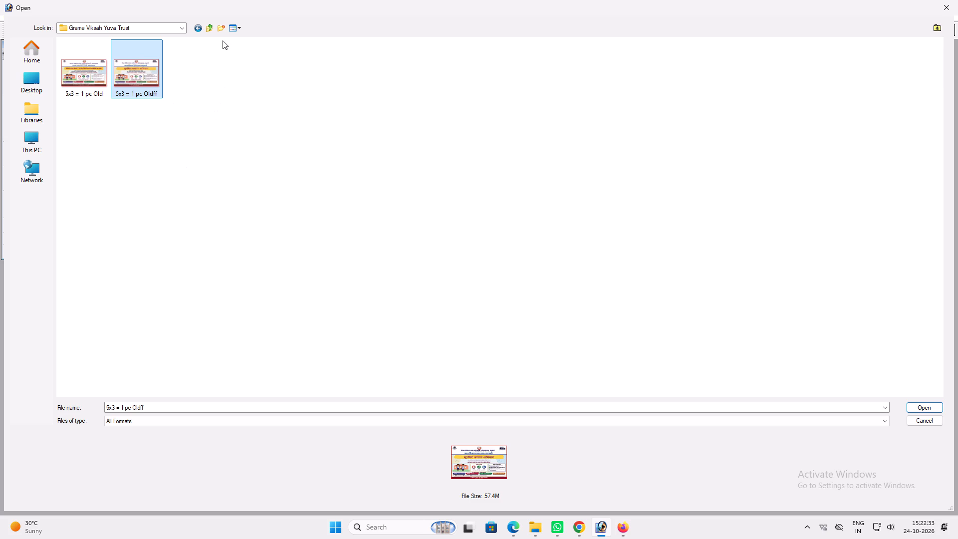
click(208, 29)
click(134, 91)
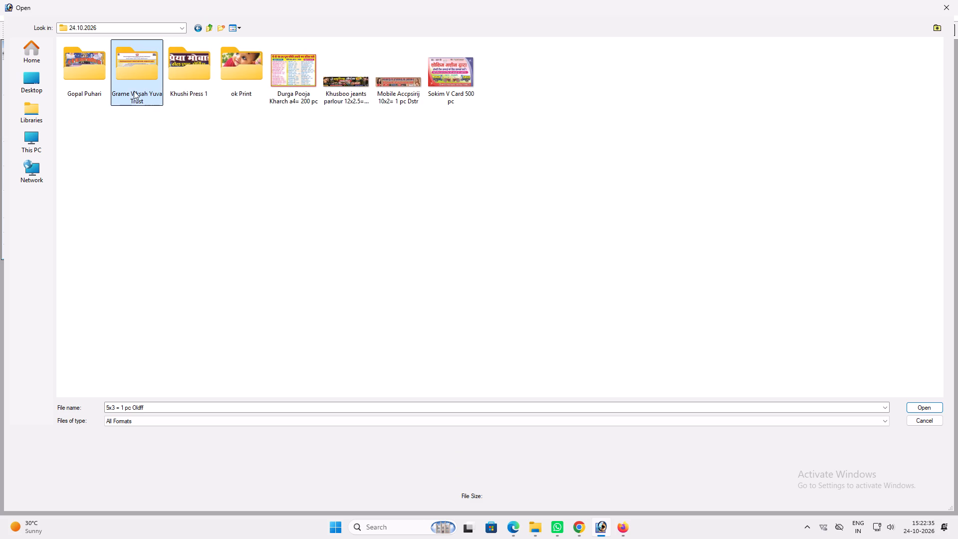
click(144, 152)
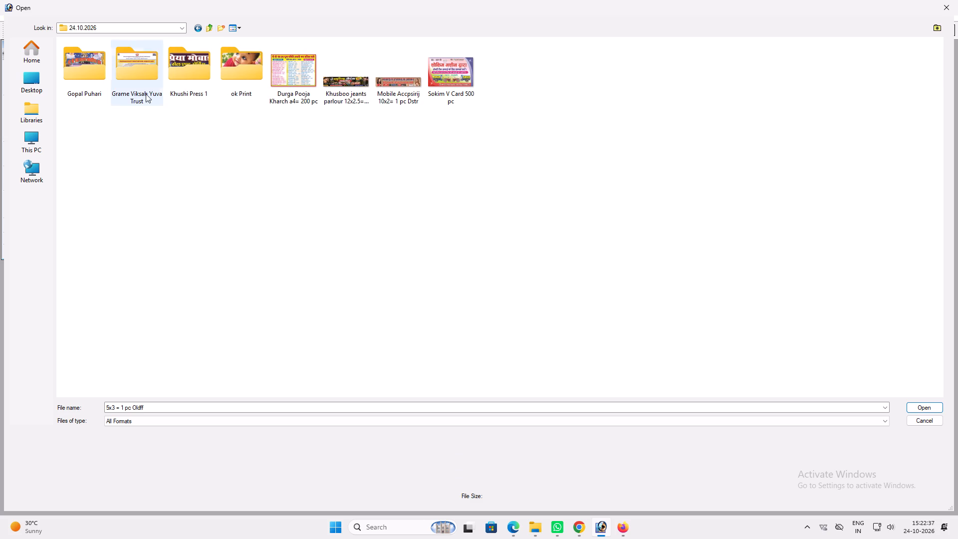
click(147, 73)
key(ctrl+c)
key(ctrl+c)
key(ctrl+c)
key(ctrl+c)
key(ctrl+c)
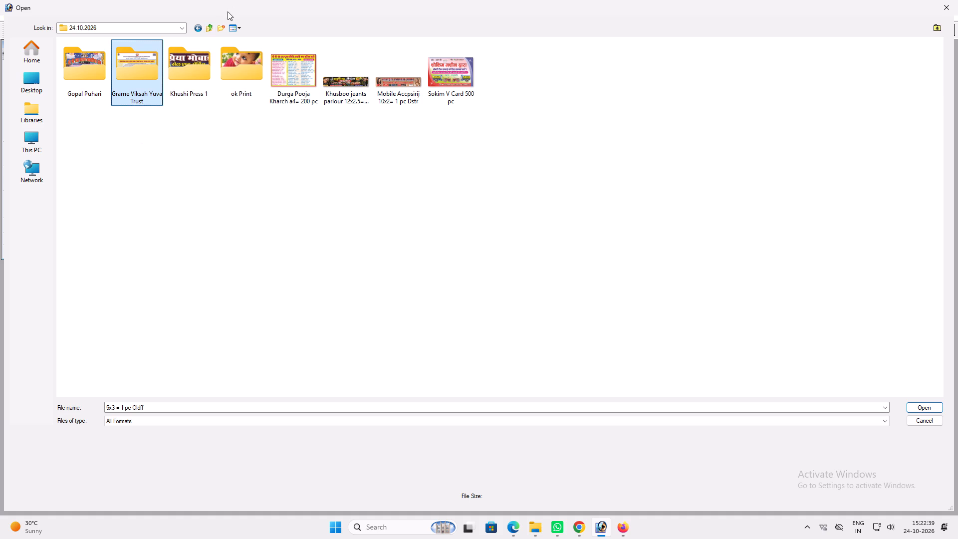
key(ctrl+c)
key(ctrl+c)
key(ctrl+c)
click(209, 25)
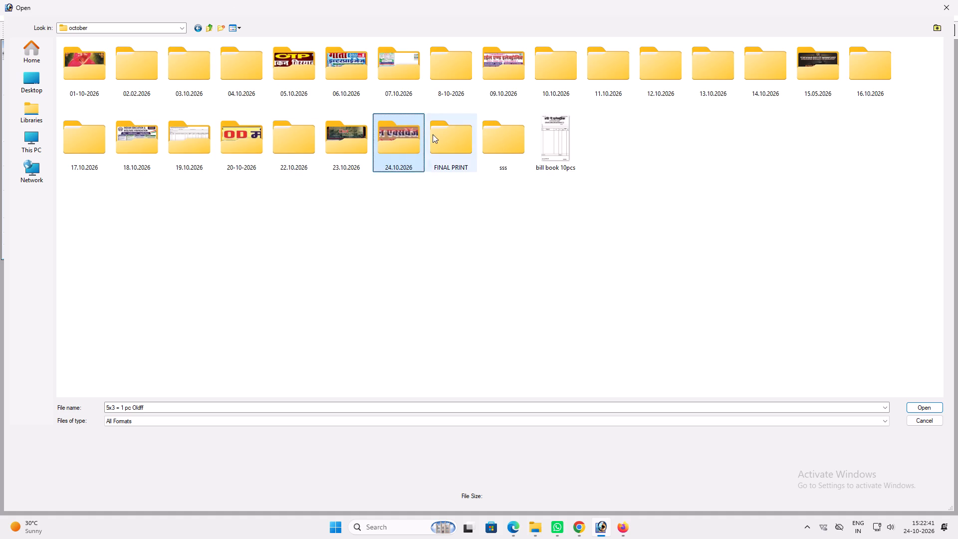
triple_click(433, 134)
key(ctrl+v)
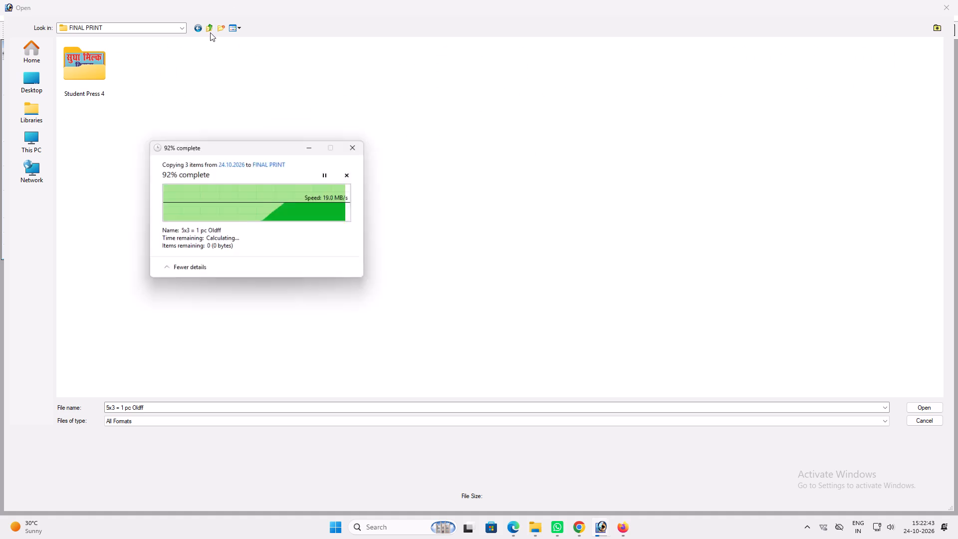
Return to the 24.10.2026 folder and start moving its Grame Viksah Yuva Trust folder.
click(208, 29)
double_click(390, 143)
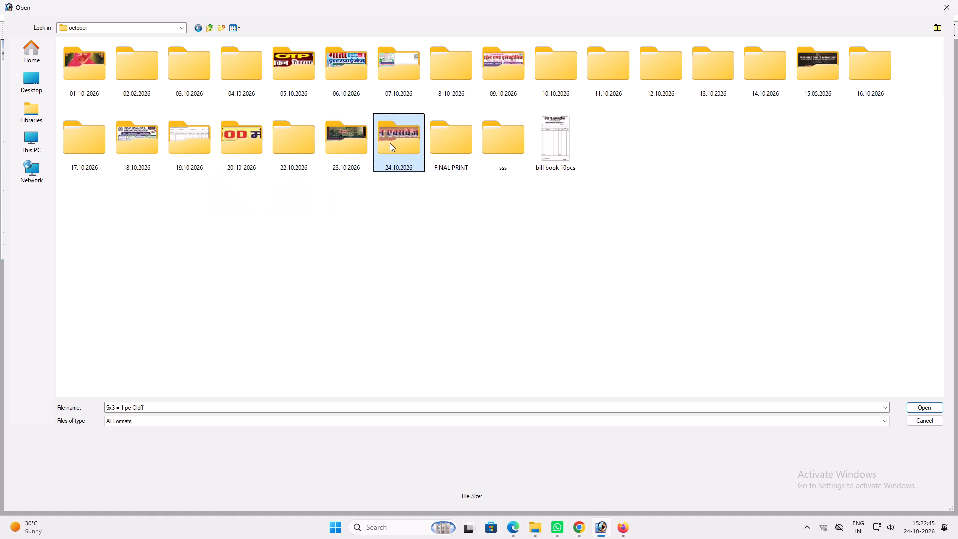
click(336, 145)
click(107, 79)
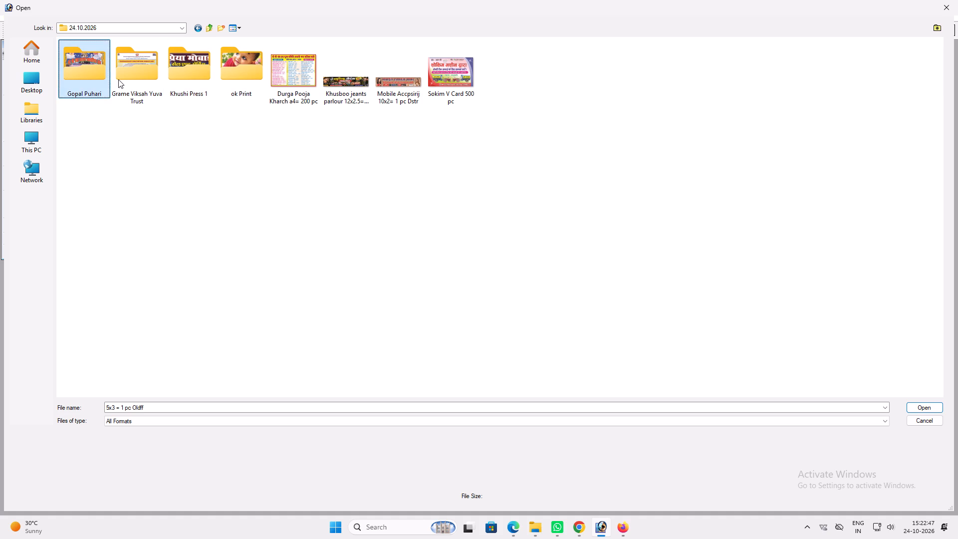
click(125, 78)
drag(140, 68, 206, 151)
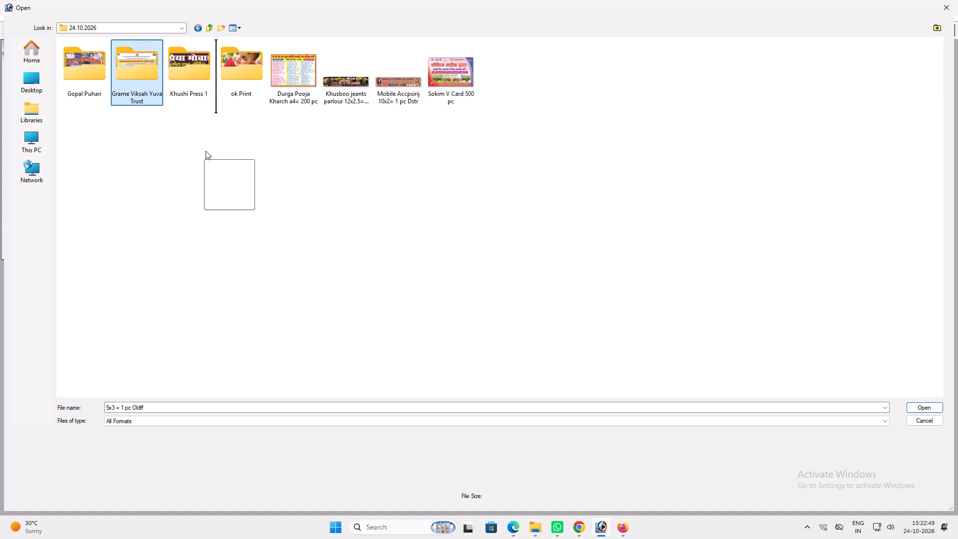
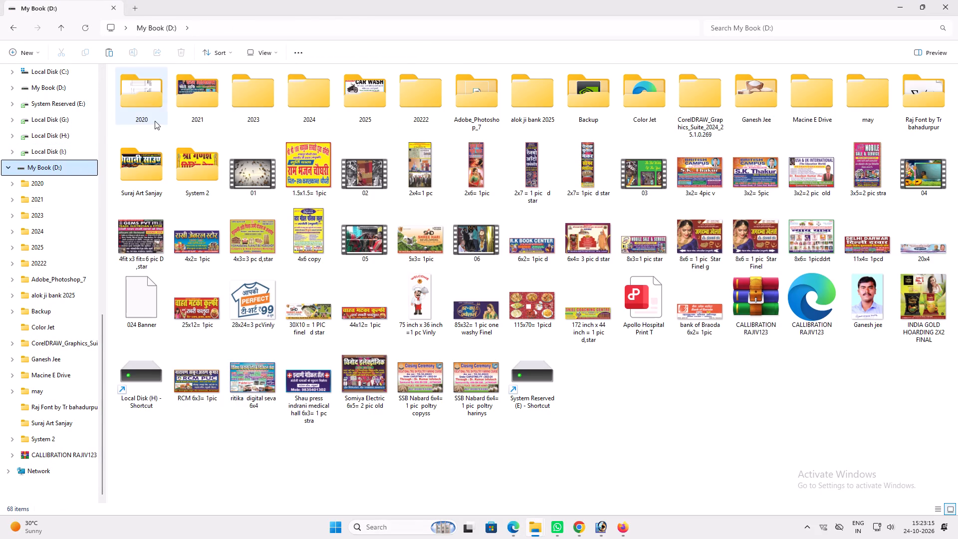
Show the 2024 folder on My Book (D:) as large icons and search it for "saty".
double_click(304, 97)
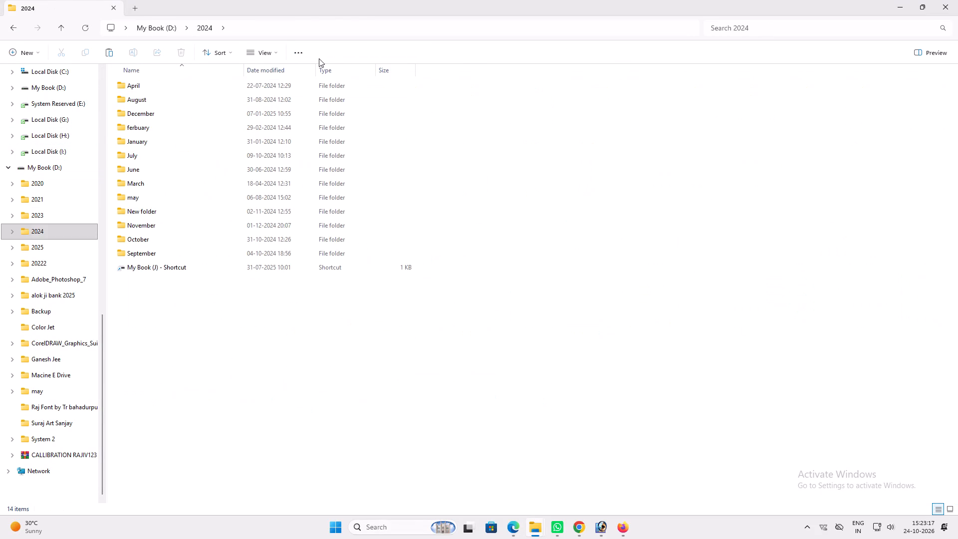
click(278, 55)
click(283, 97)
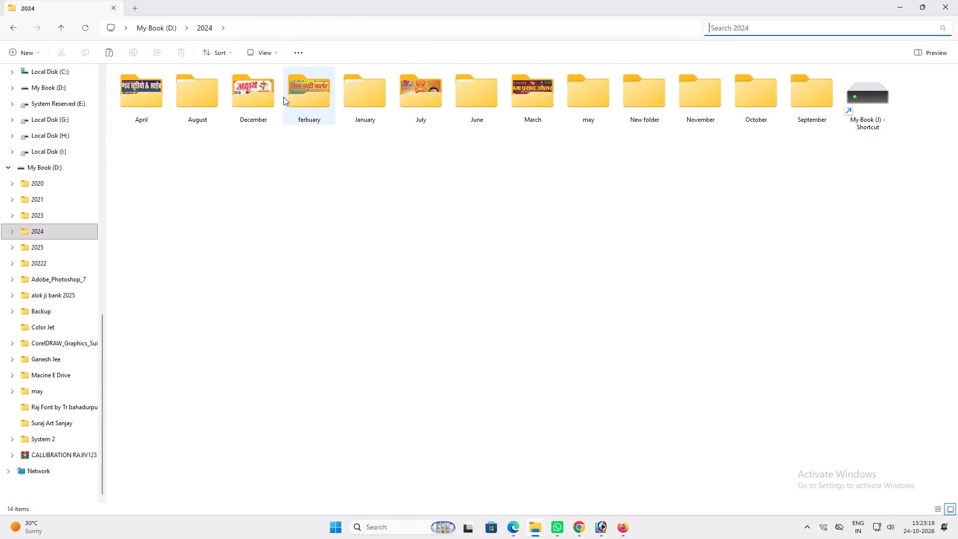
click(722, 29)
text(sa)
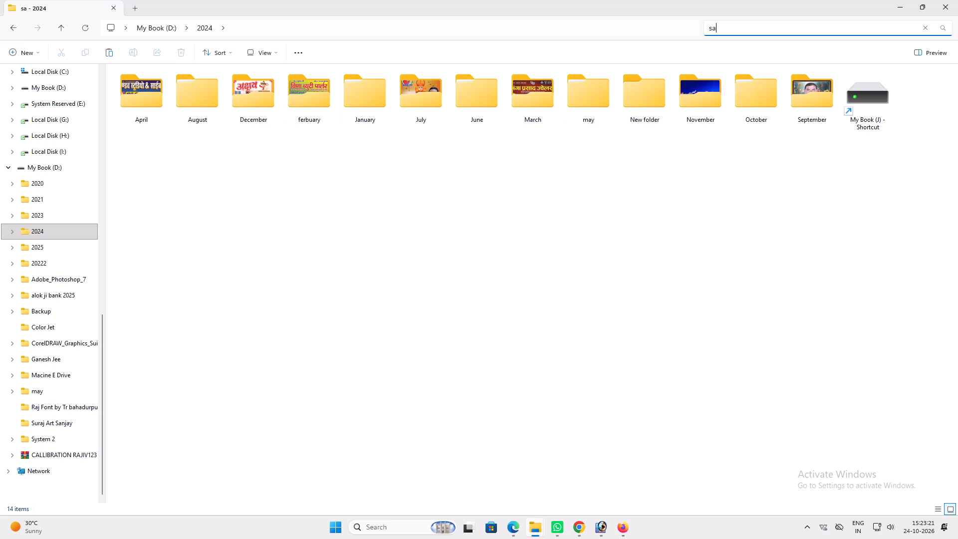
text(ty)
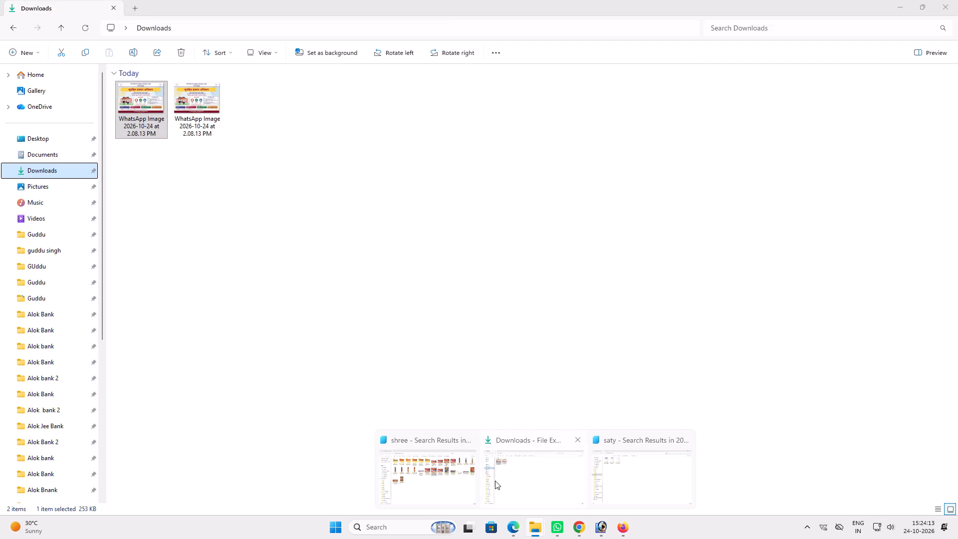
click(507, 475)
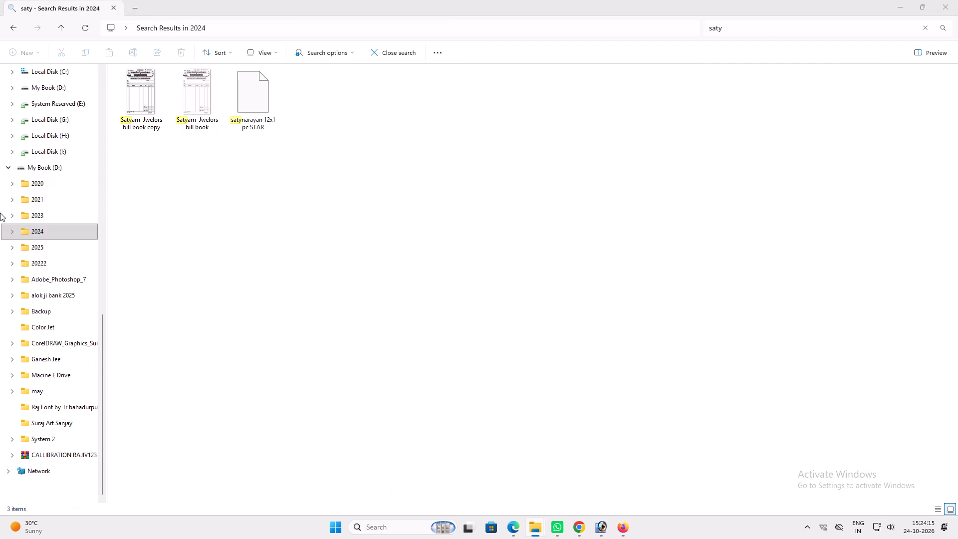
Search the 2026 folder on Local Disk (H:) for "sahni" and show the results as large icons.
click(63, 135)
double_click(166, 86)
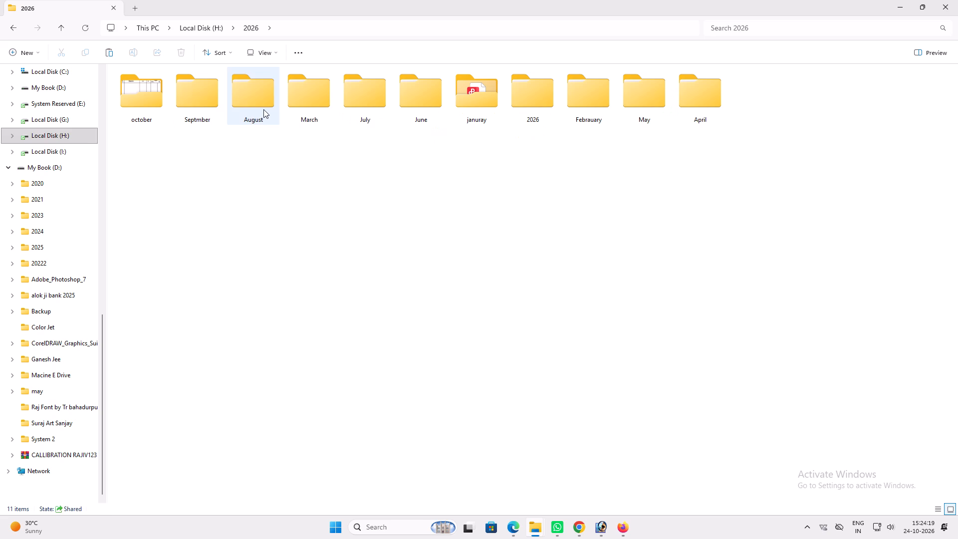
click(263, 109)
click(750, 27)
key(s)
key(a)
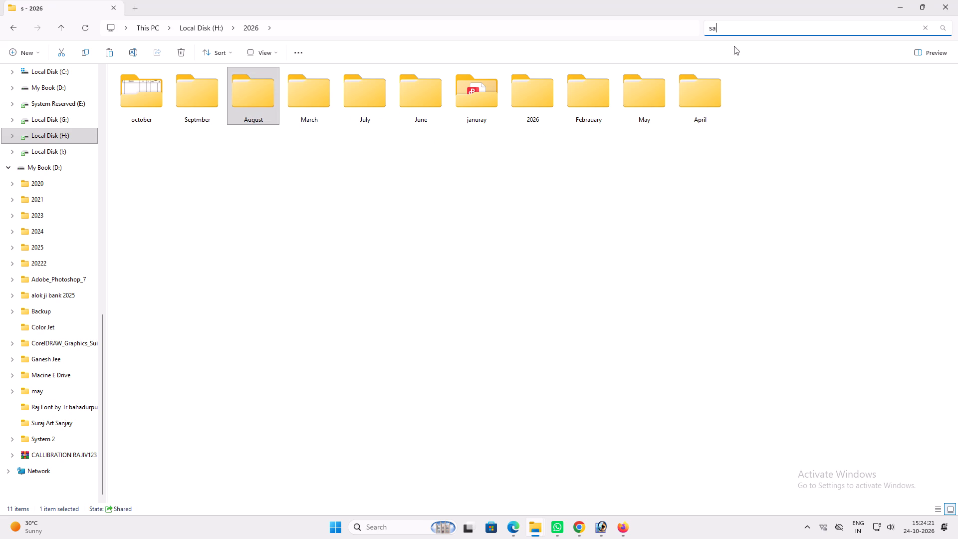
text(hn)
key(i)
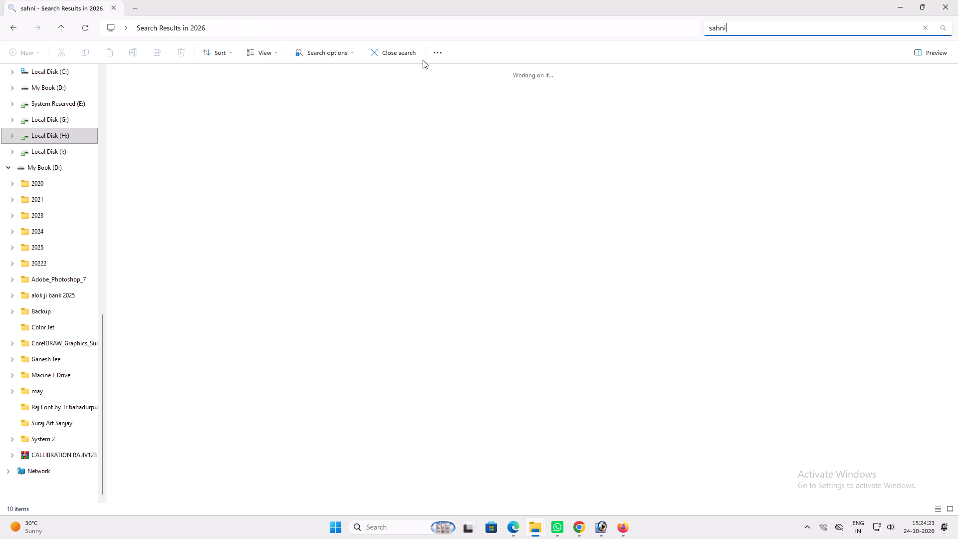
click(279, 48)
click(285, 84)
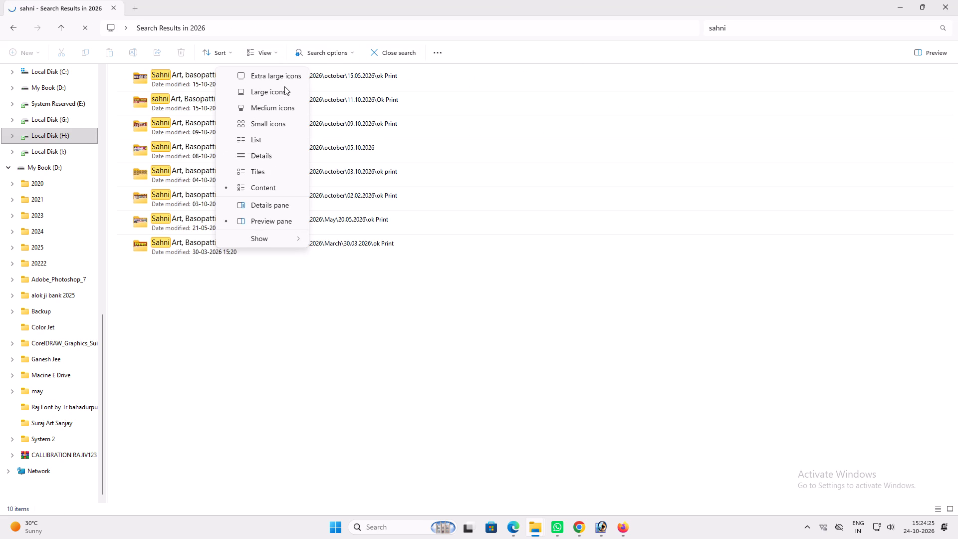
click(284, 88)
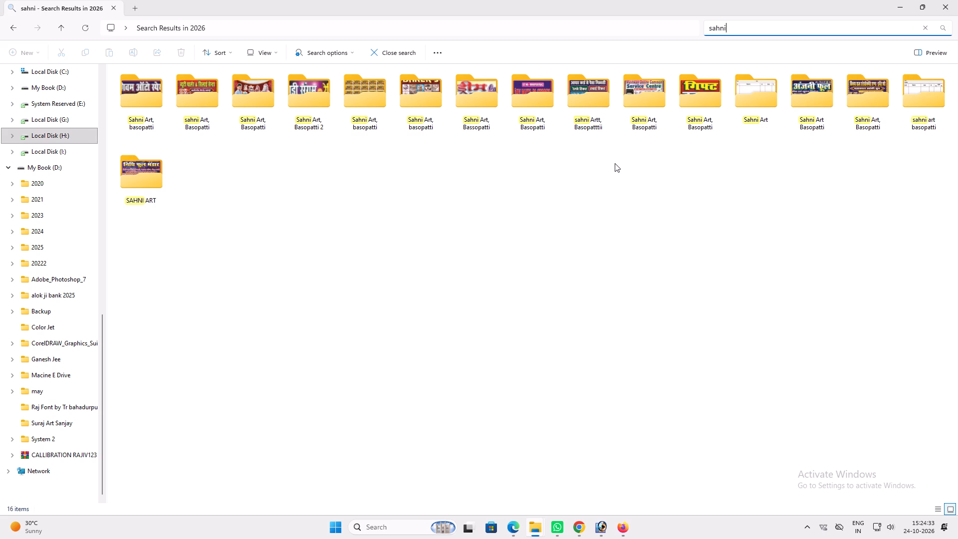
Search the 2026 folder for "radhe" and open the Radhe Krishna EnterPrses 5x9 poster in Photoshop.
key(ctrl+a)
key(r)
text(adhe)
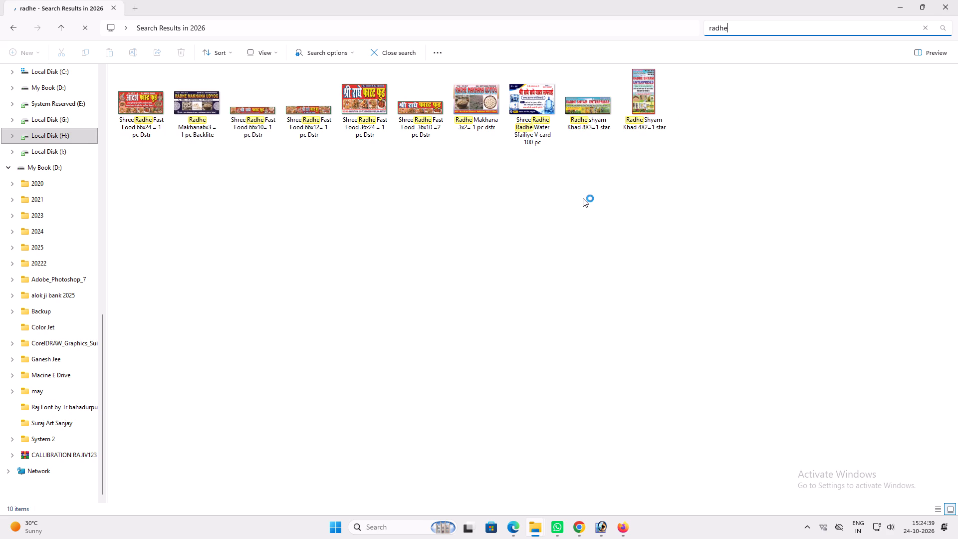
click(548, 102)
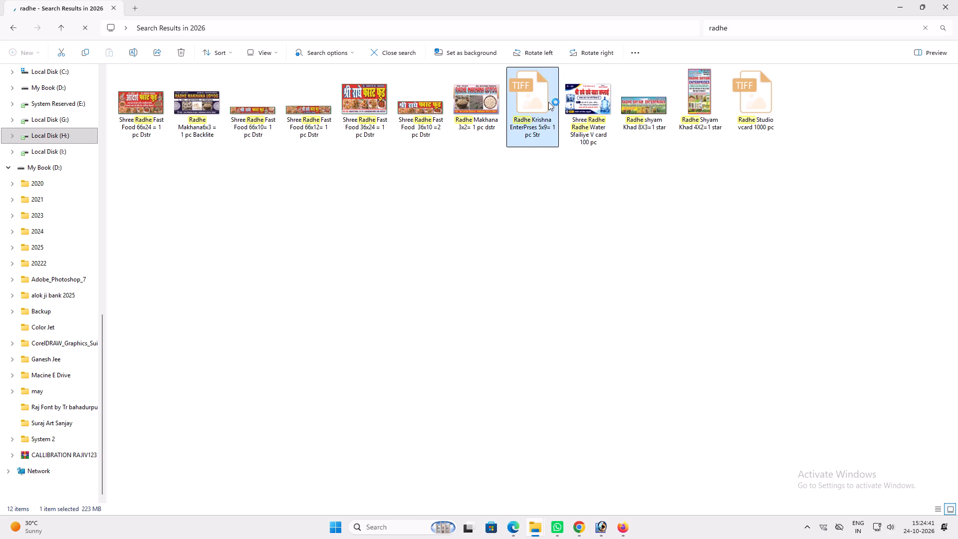
drag(539, 98, 604, 529)
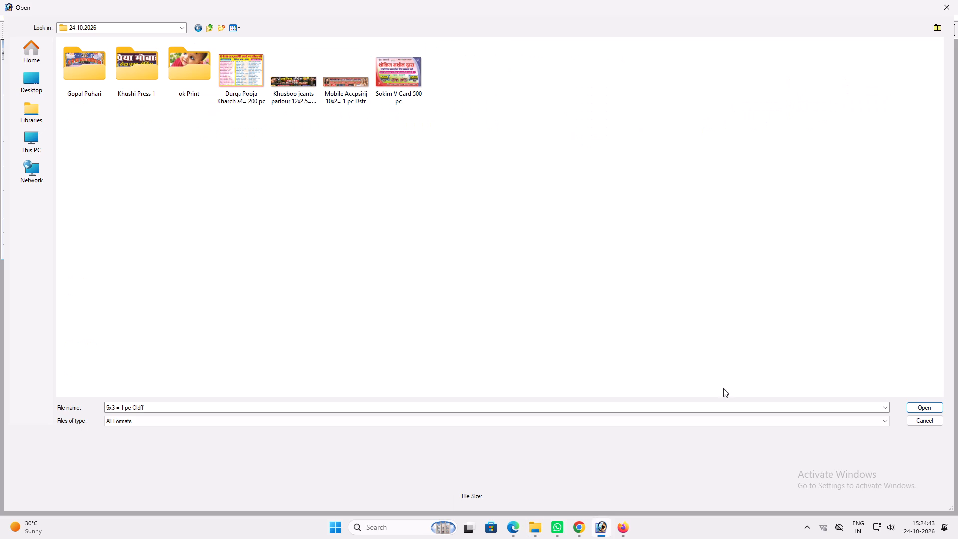
click(957, 0)
click(529, 531)
click(626, 471)
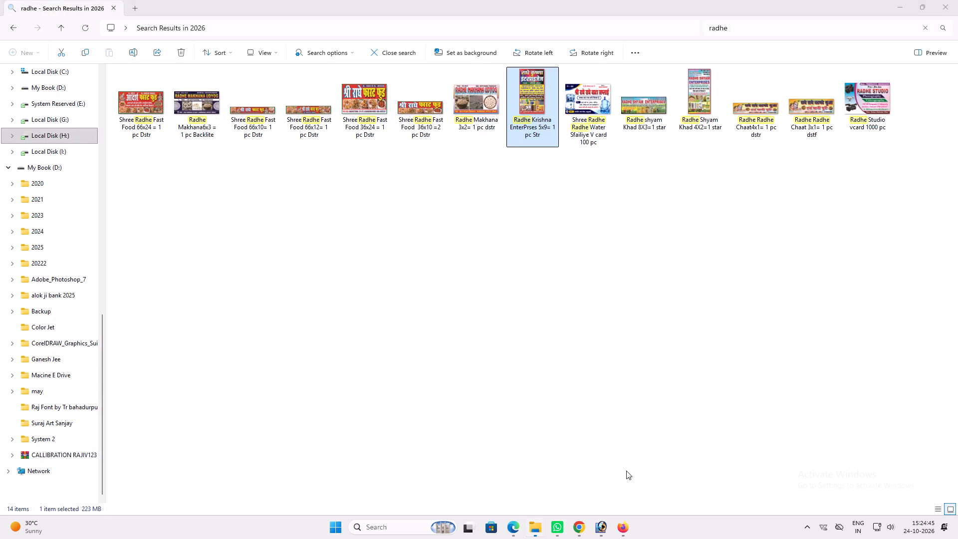
drag(534, 82, 616, 331)
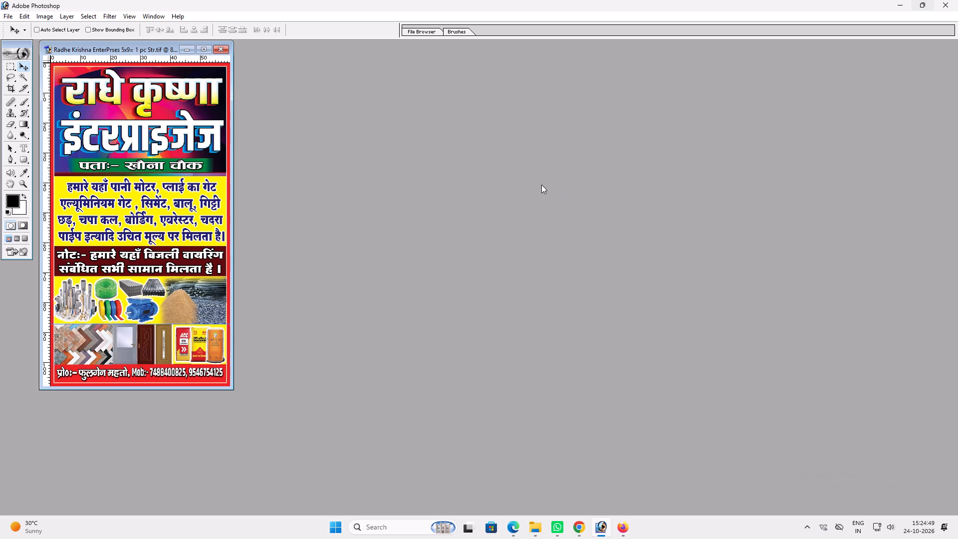
Check the Radhe Krishna poster's image size.
key(alt+i)
key(alt+i)
key(Return)
Capture a screenshot of the Radhe Krishna poster maximized, fitted to the screen and with its guides hidden.
click(204, 54)
key(ctrl+0)
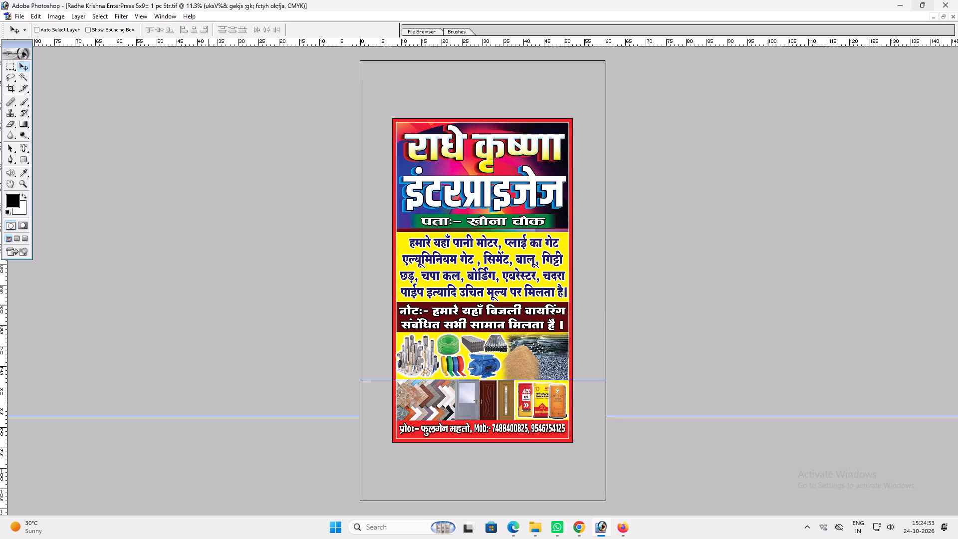
key(ctrl+h)
key(Print)
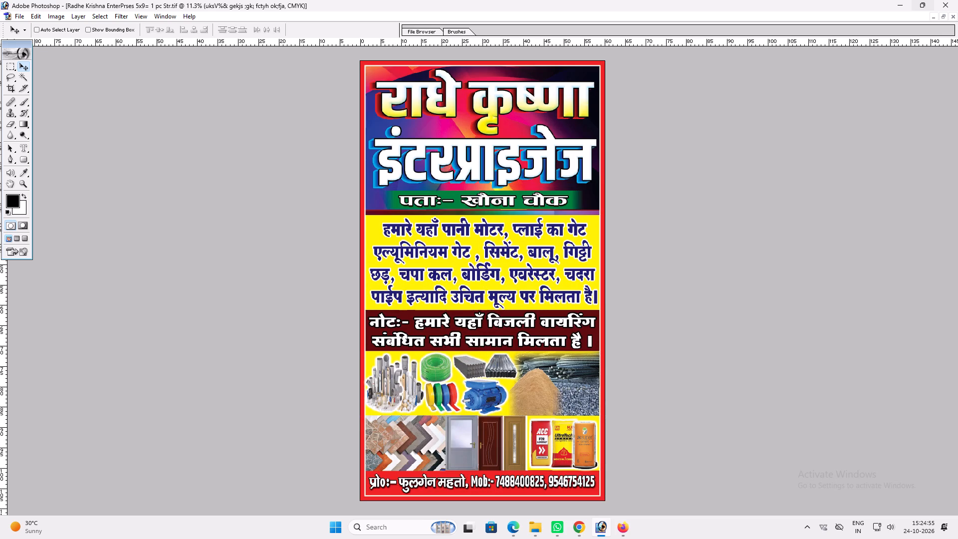
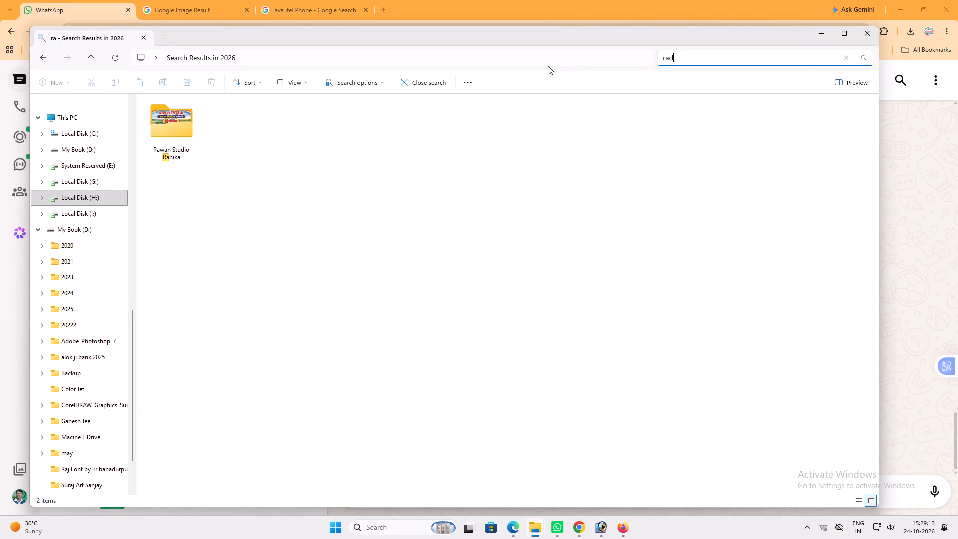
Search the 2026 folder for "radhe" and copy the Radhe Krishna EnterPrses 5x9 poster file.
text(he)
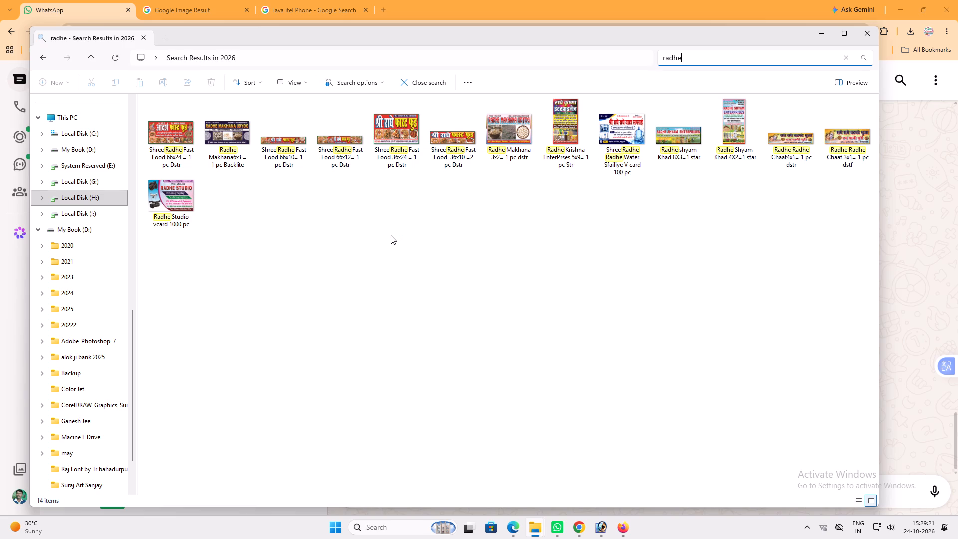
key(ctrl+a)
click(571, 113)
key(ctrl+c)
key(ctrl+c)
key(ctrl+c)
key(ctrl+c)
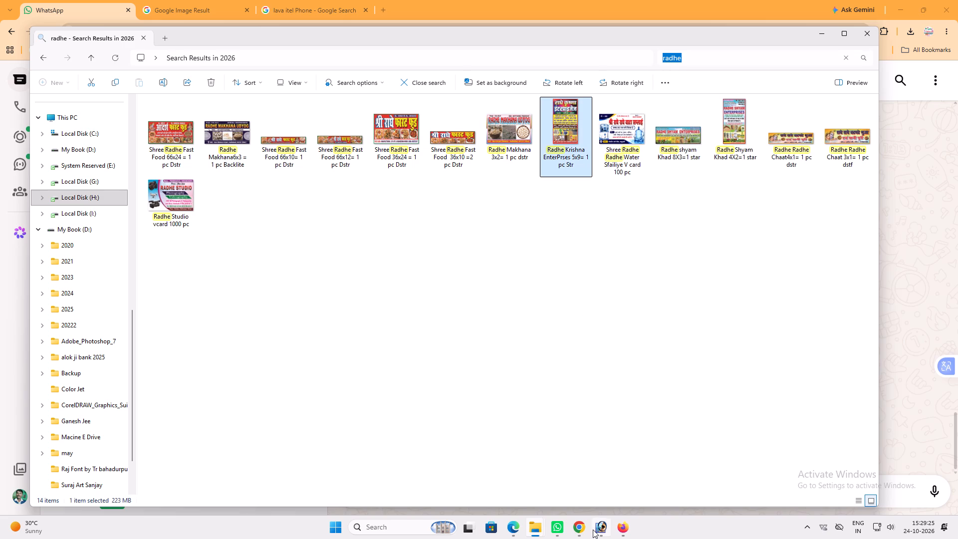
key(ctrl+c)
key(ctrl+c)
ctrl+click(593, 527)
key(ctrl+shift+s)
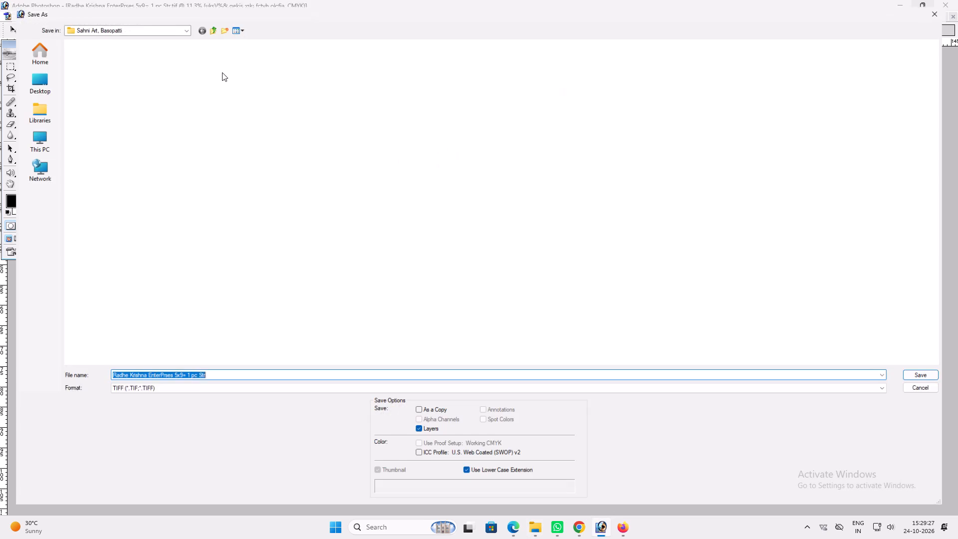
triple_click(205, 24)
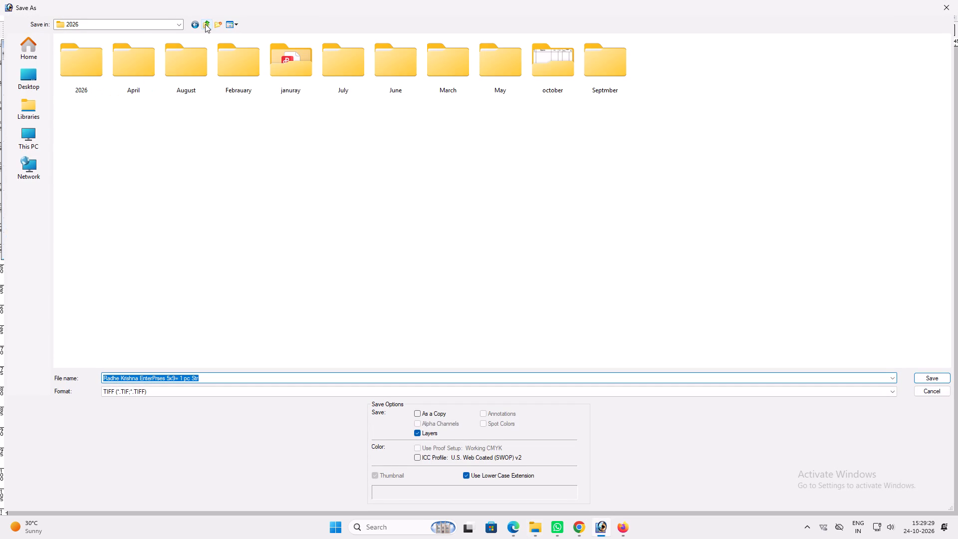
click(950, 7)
In Photoshop's Save As, create and open a folder named "Sahni Art, basopatti" inside 2026 > october > 24.10.2026.
key(ctrl+shift+s)
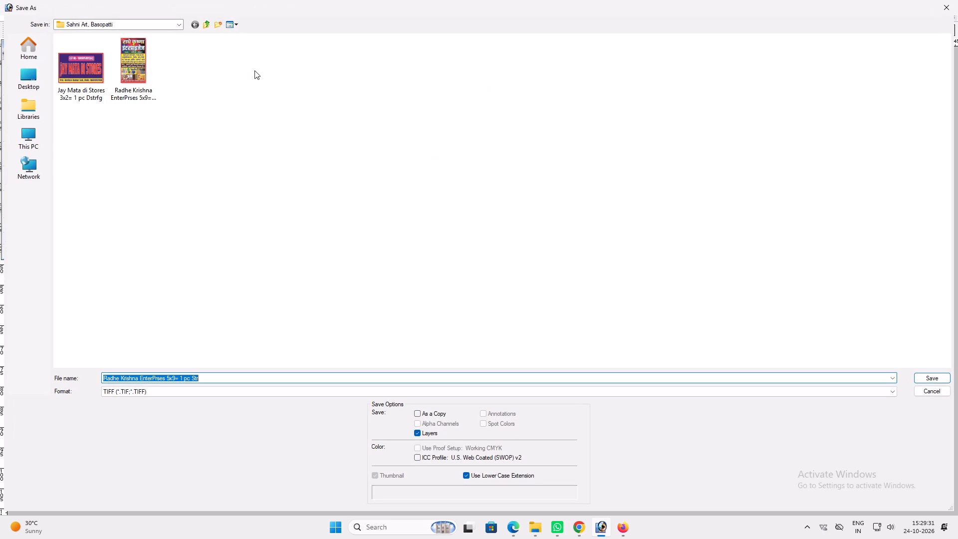
click(204, 25)
click(204, 25)
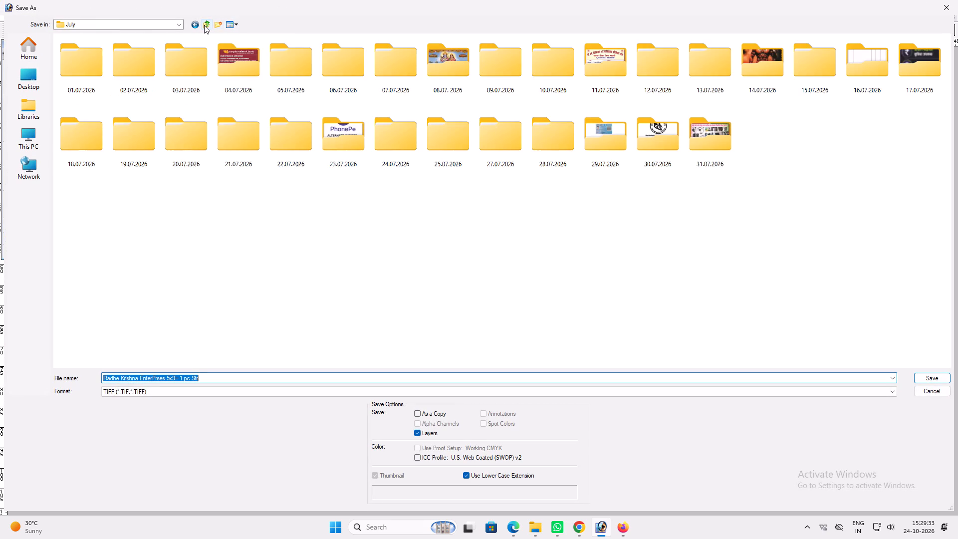
click(204, 25)
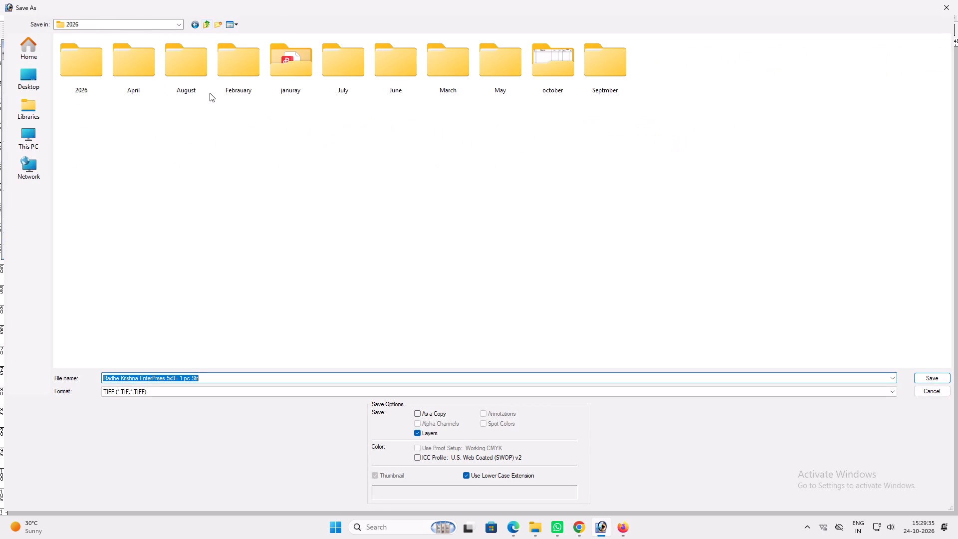
double_click(546, 79)
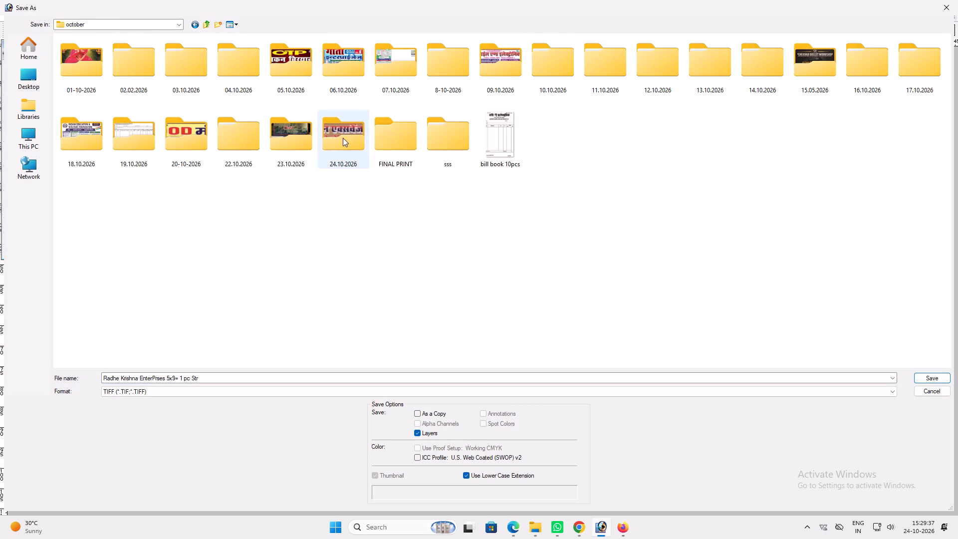
double_click(362, 142)
click(222, 23)
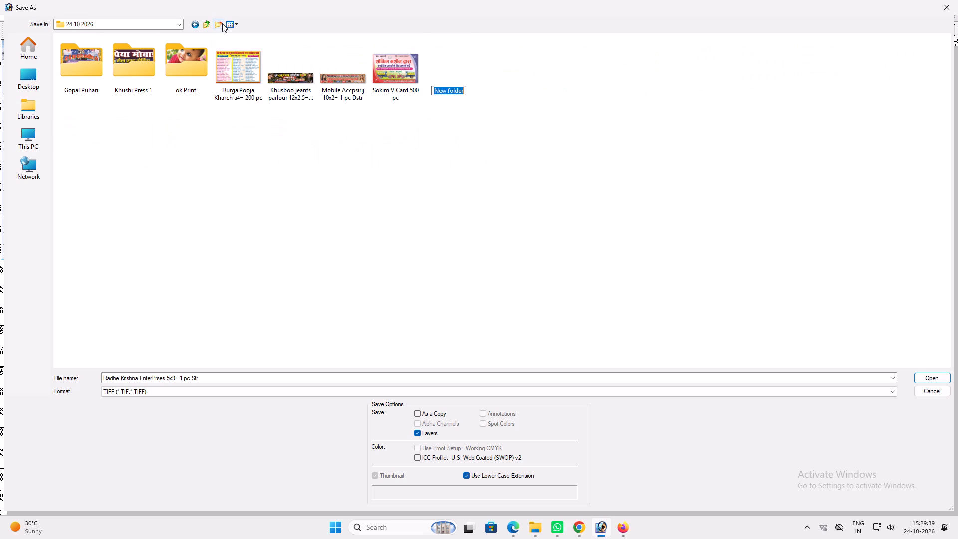
text(Sa)
text(hni Art, V)
key(BackSpace)
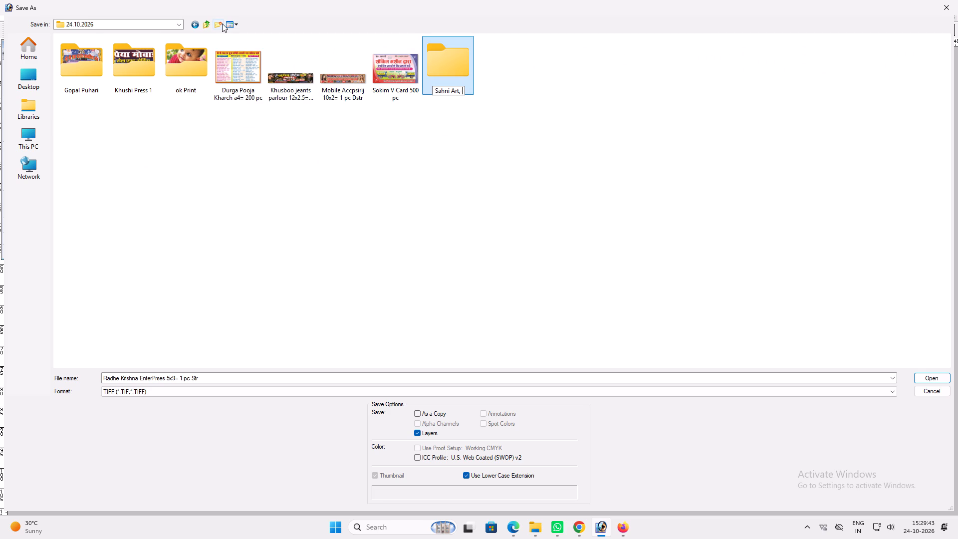
text(bas)
text(opatti)
key(space)
key(Return)
key(Return)
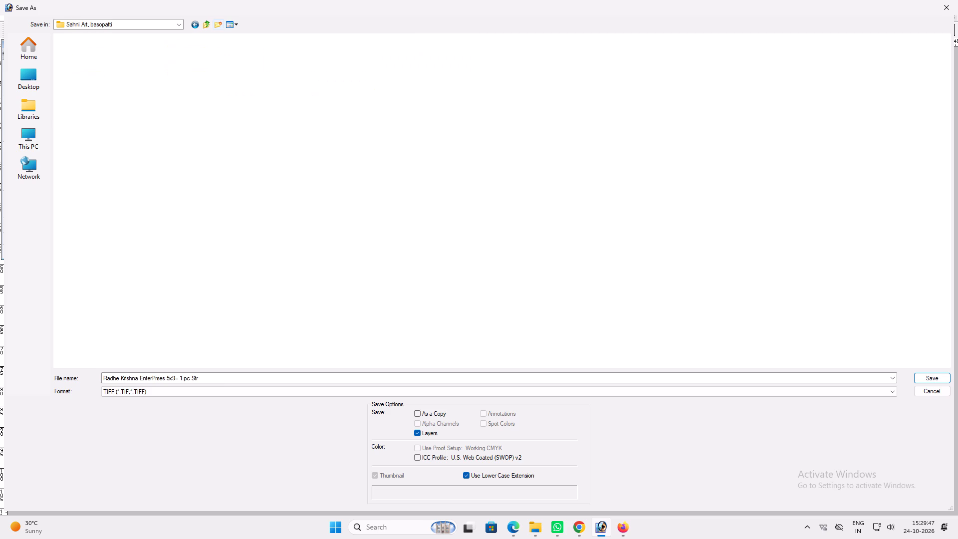
Save the Radhe Krishna 5x9 poster as a TIFF in the new folder under its existing name and close the document.
click(211, 378)
key(Return)
key(Return)
key(ctrl+w)
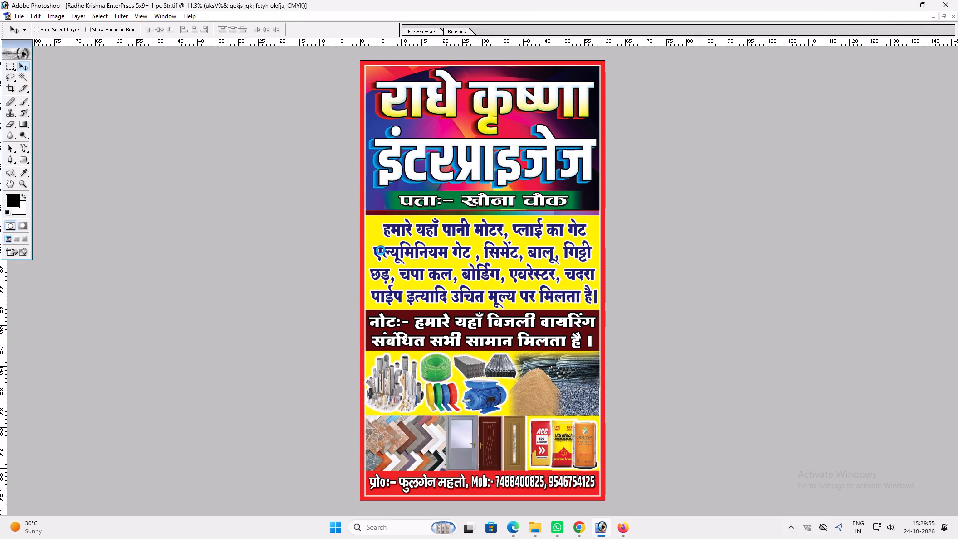
From the Open dialog, copy the "Sahni Art, basopatti" folder from 24.10.2026 into october's FINAL PRINT folder.
ctrl+double_click(381, 250)
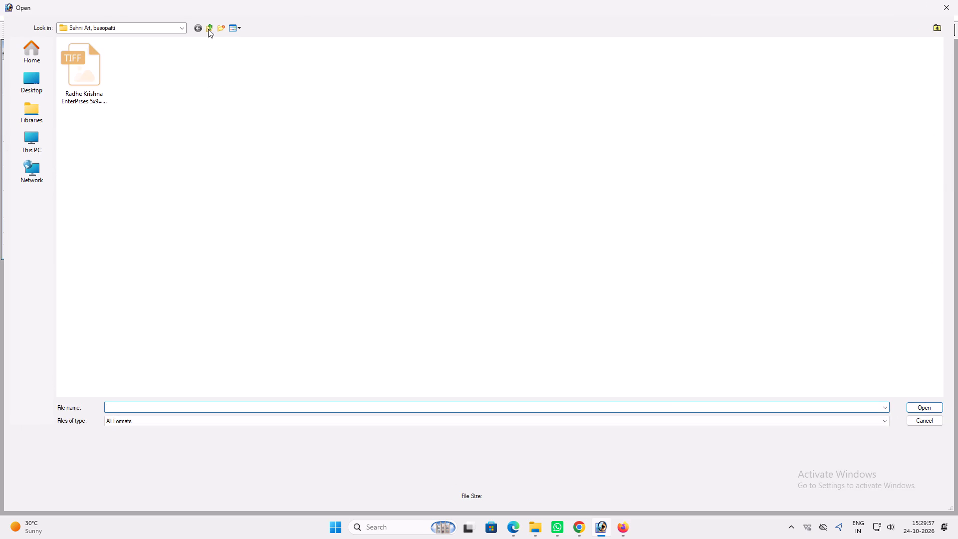
click(208, 29)
click(221, 194)
click(245, 70)
key(ctrl+c)
key(ctrl+c)
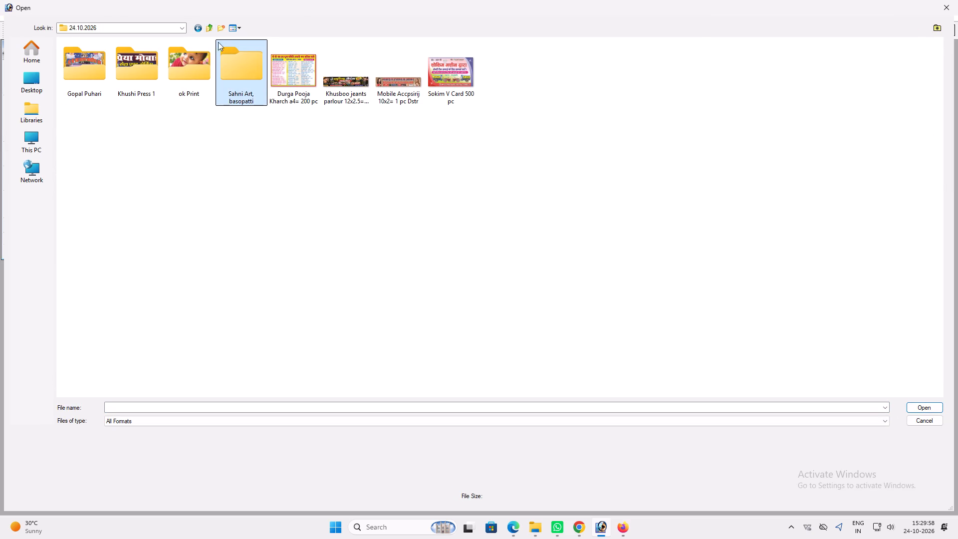
key(ctrl+c)
click(212, 32)
click(453, 110)
triple_click(445, 128)
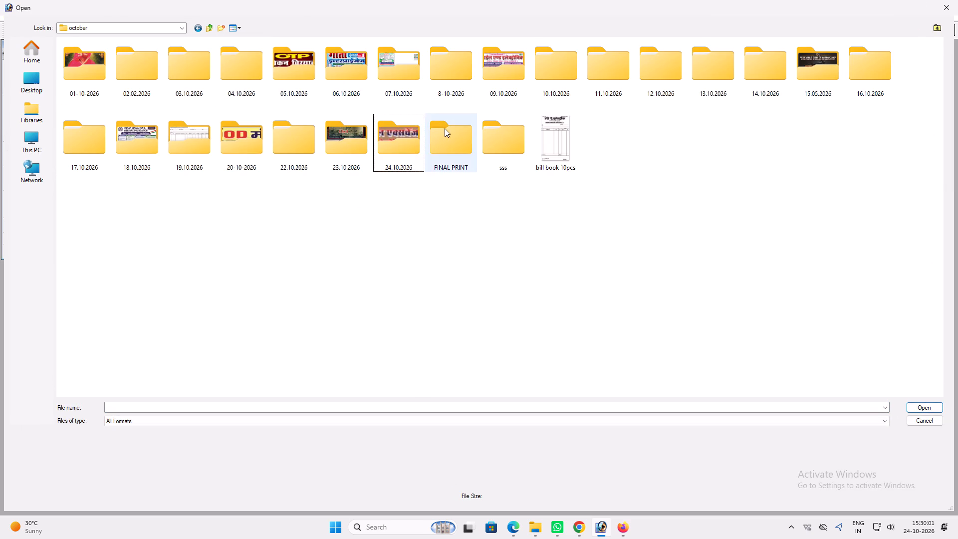
key(ctrl+v)
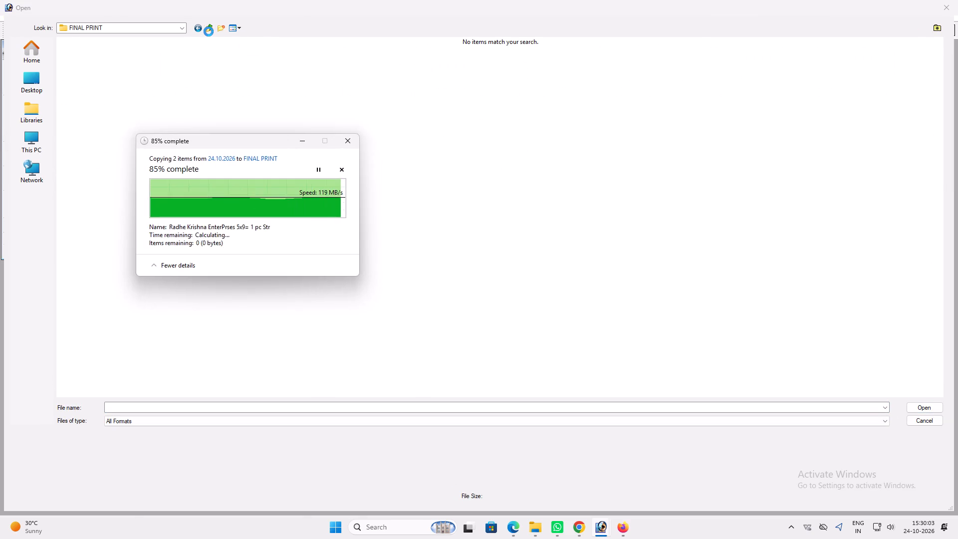
Return to the 24.10.2026 folder and move the "Sahni Art, basopatti" folder into "ok Print".
click(211, 30)
click(484, 301)
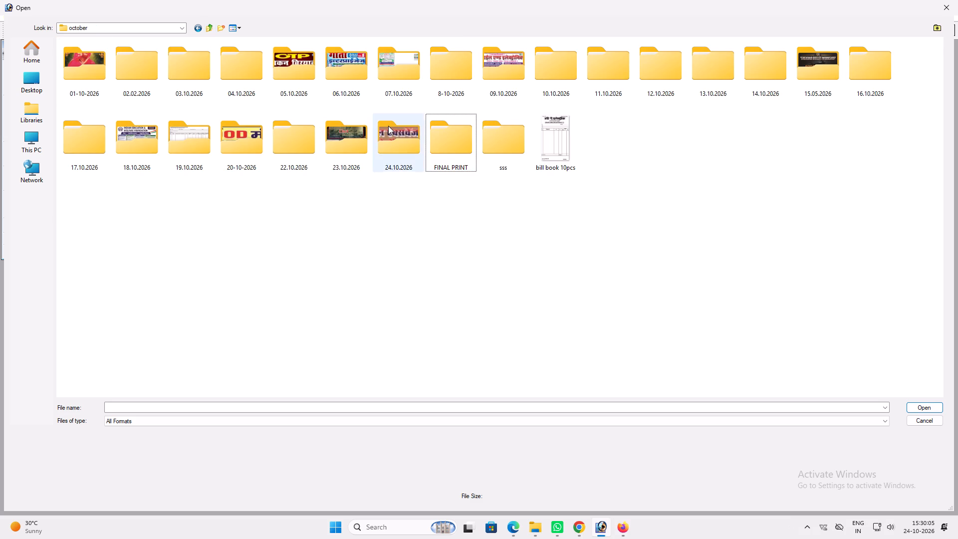
double_click(388, 126)
click(373, 201)
click(243, 77)
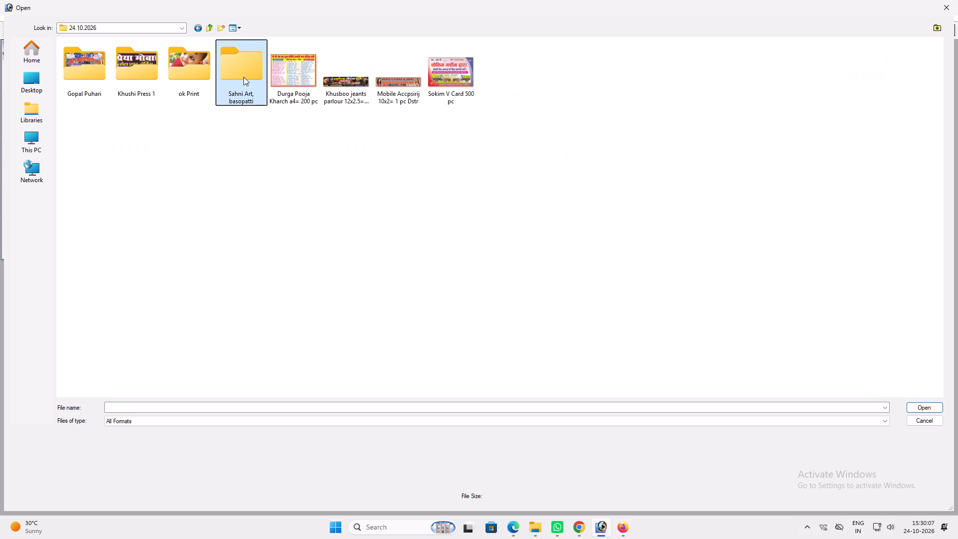
drag(234, 66, 178, 47)
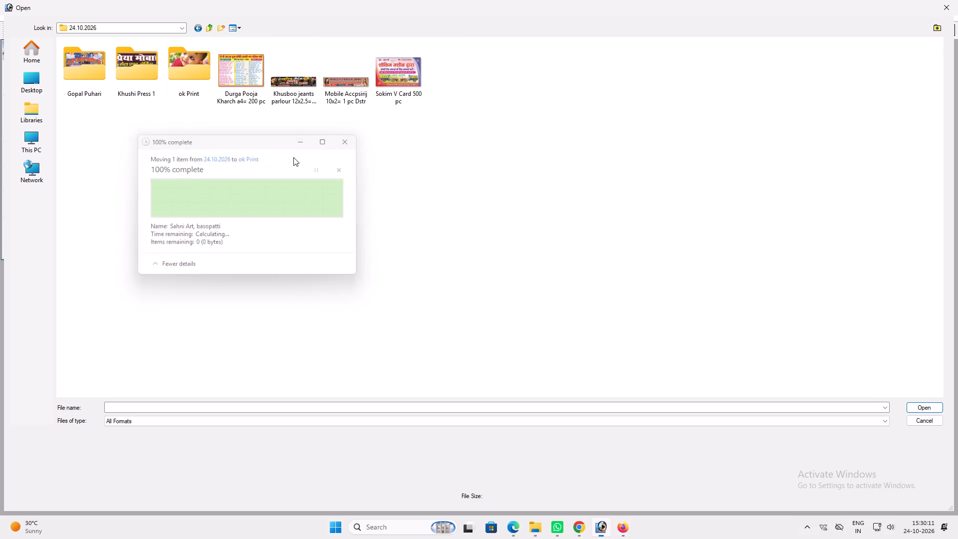
click(301, 156)
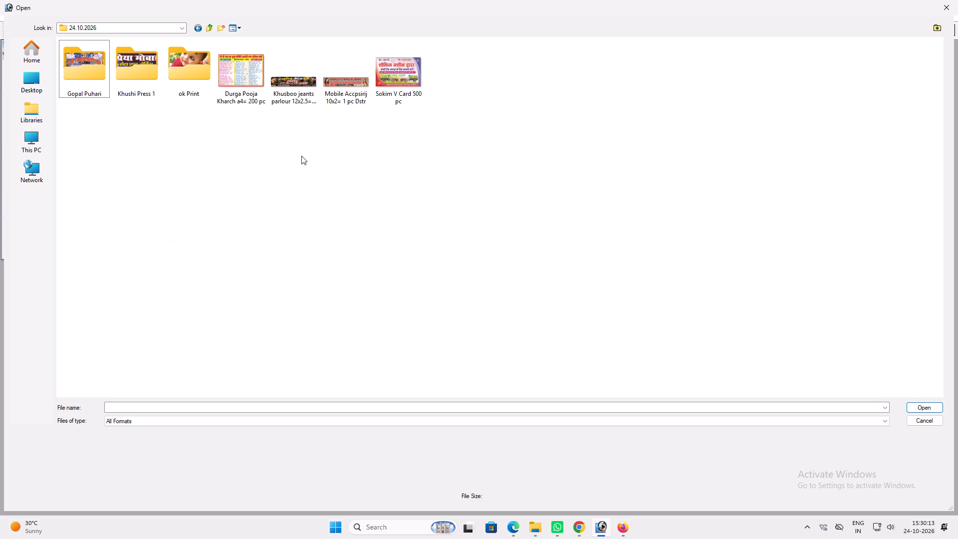
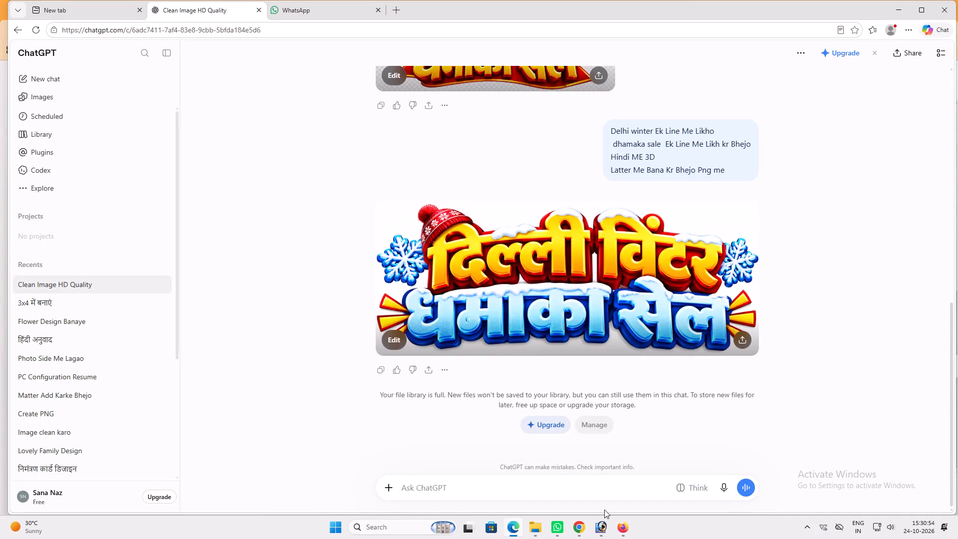
In File Explorer, go to 2026 > october on Local Disk (H:) and search it for "colle".
click(531, 537)
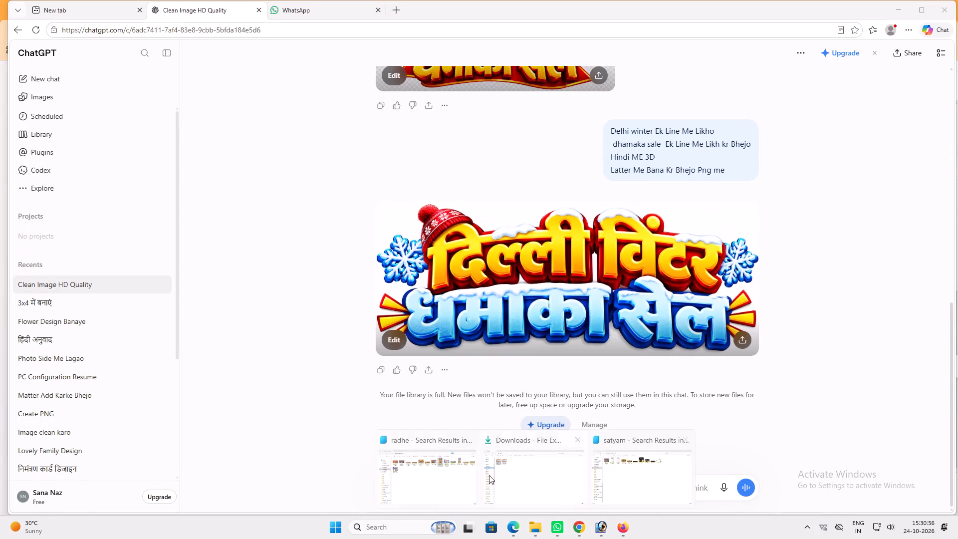
click(441, 467)
click(84, 199)
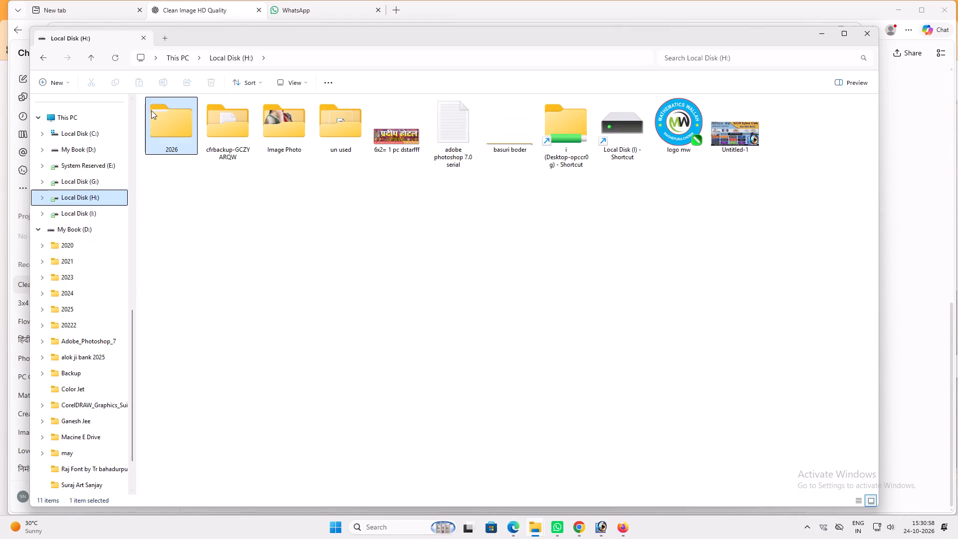
double_click(151, 110)
double_click(188, 127)
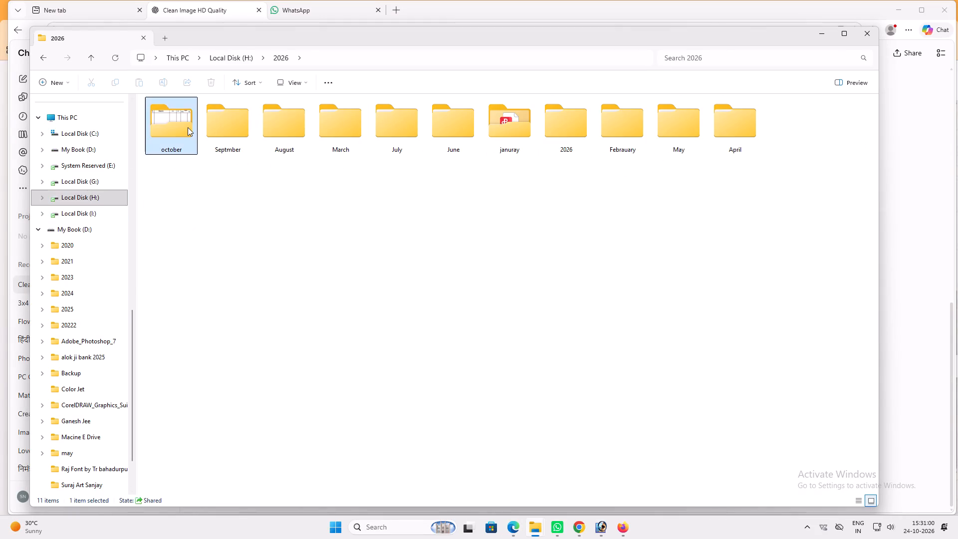
click(699, 56)
text(mahak)
key(ctrl+a)
key(c)
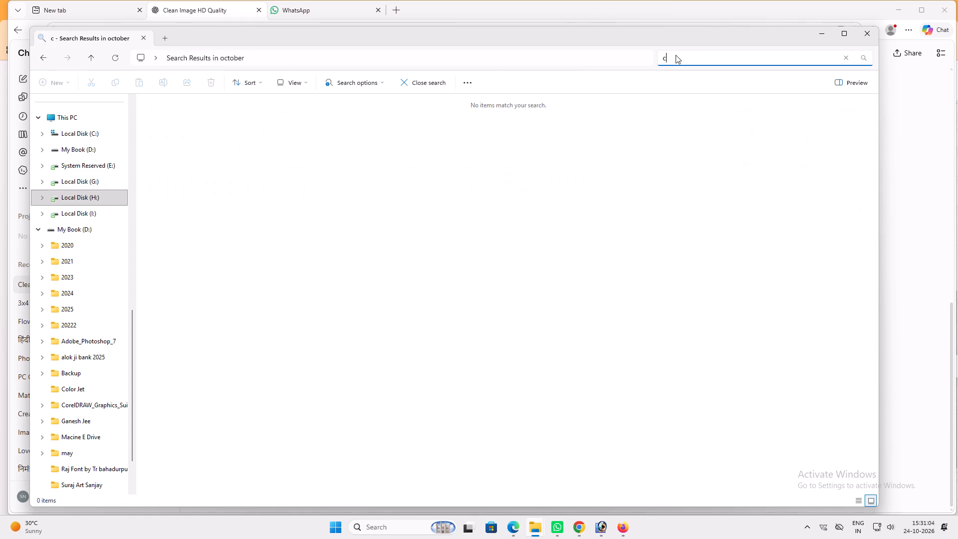
text(olle)
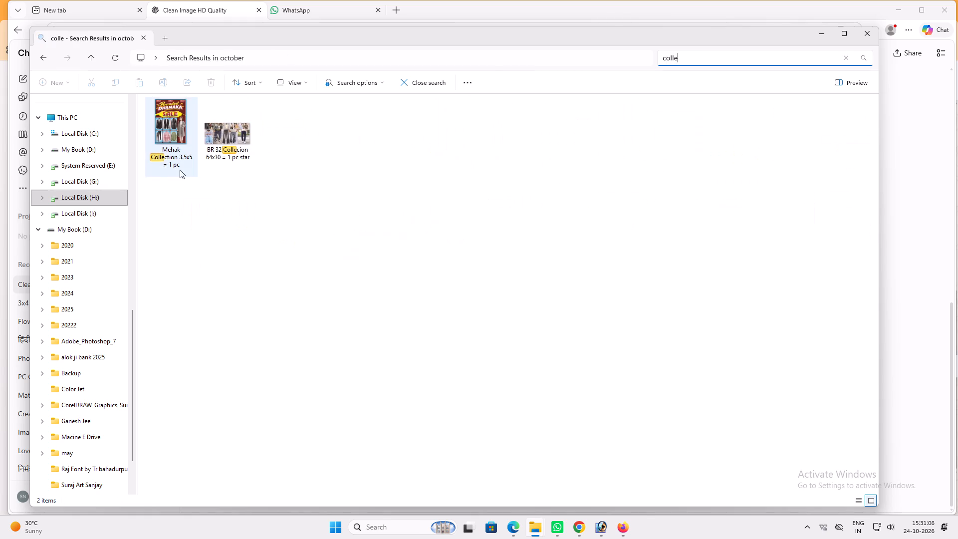
Open the "Mehak Collection 3.5x5 = 1 pc" poster in Photoshop, maximize its window and fit it to the screen.
drag(172, 126, 609, 531)
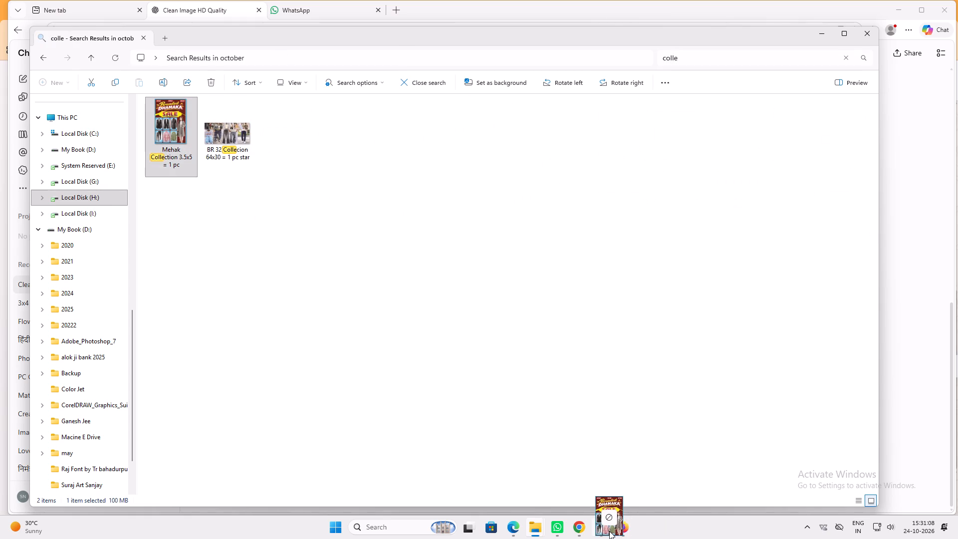
drag(609, 531, 617, 521)
click(957, 0)
click(539, 529)
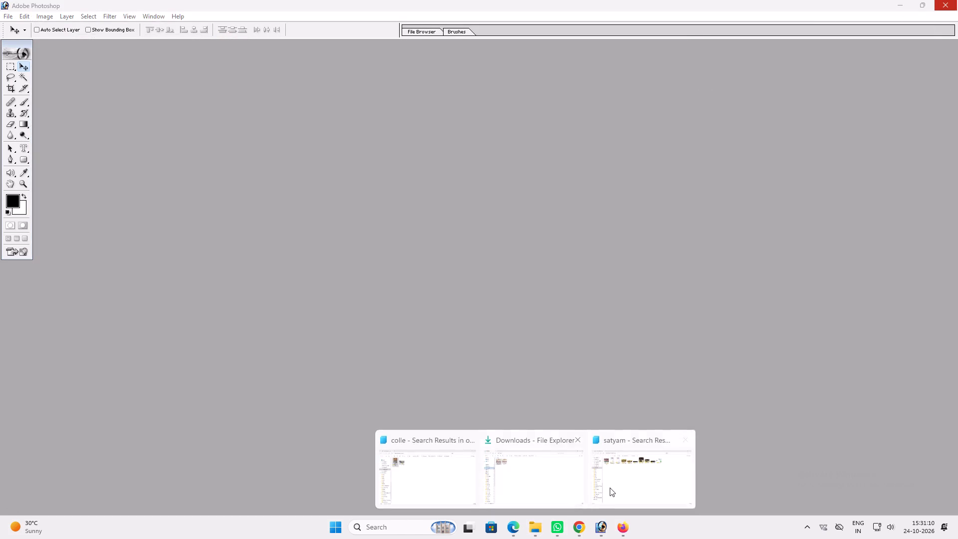
click(612, 482)
click(536, 523)
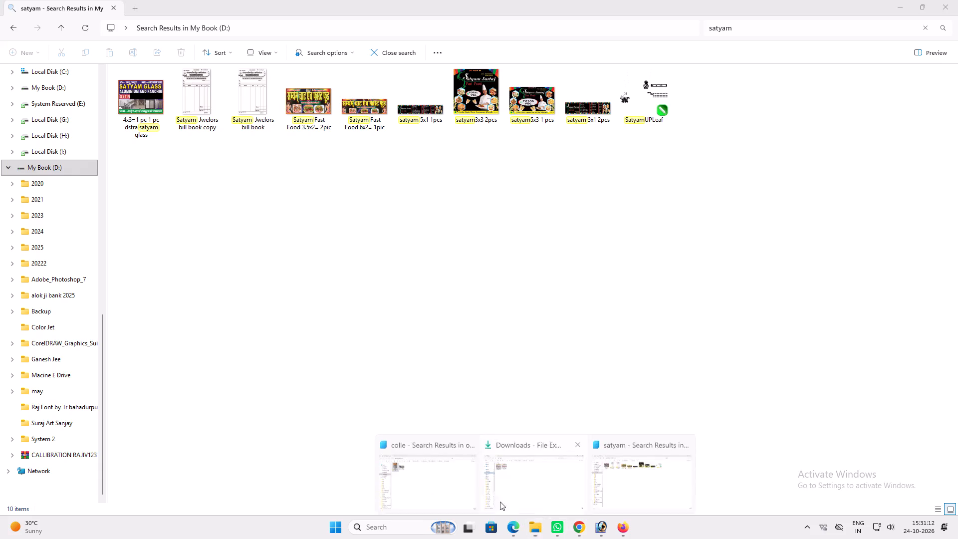
click(466, 479)
drag(167, 142, 602, 528)
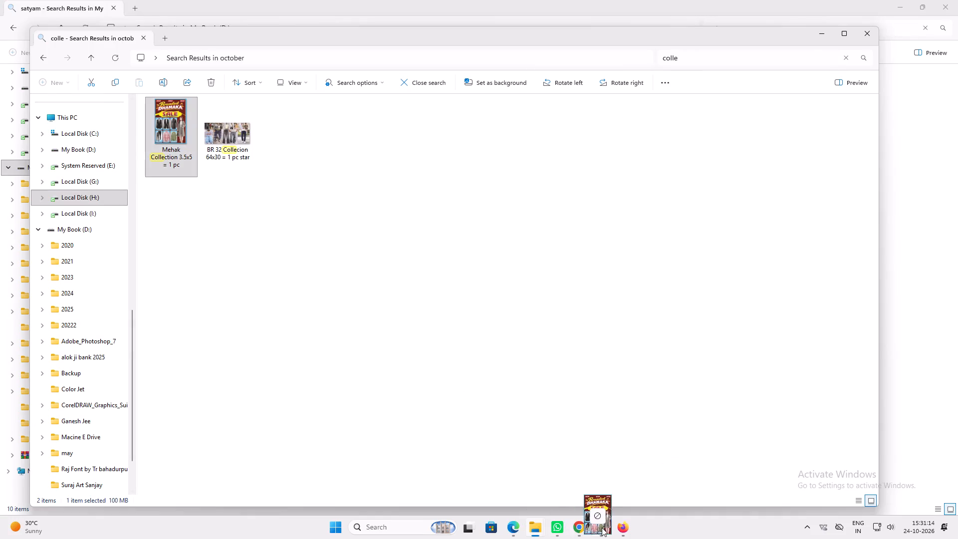
drag(602, 528, 539, 289)
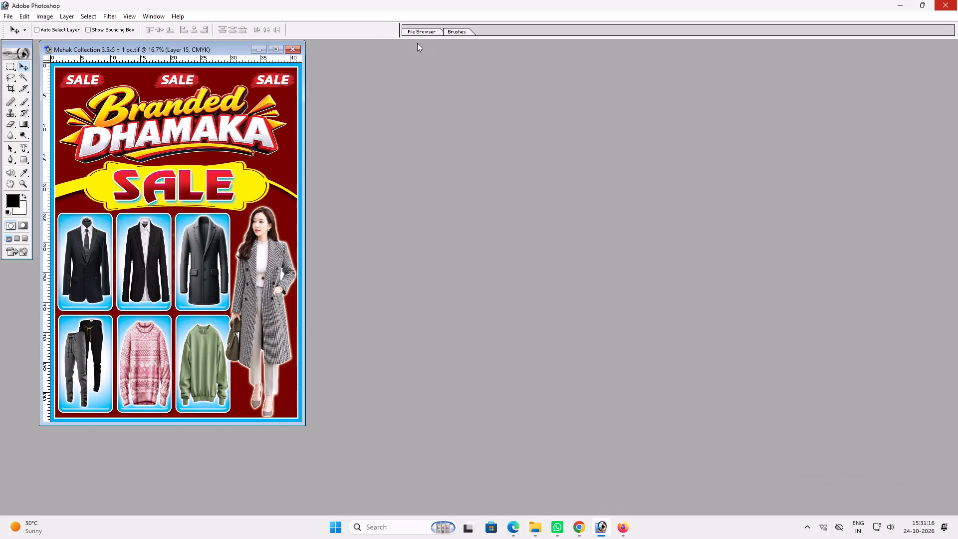
click(278, 49)
key(ctrl+0)
Paste the Hindi Delhi winter dhamaka sale lettering, bring its layer to the front and delete its white background.
key(ctrl+v)
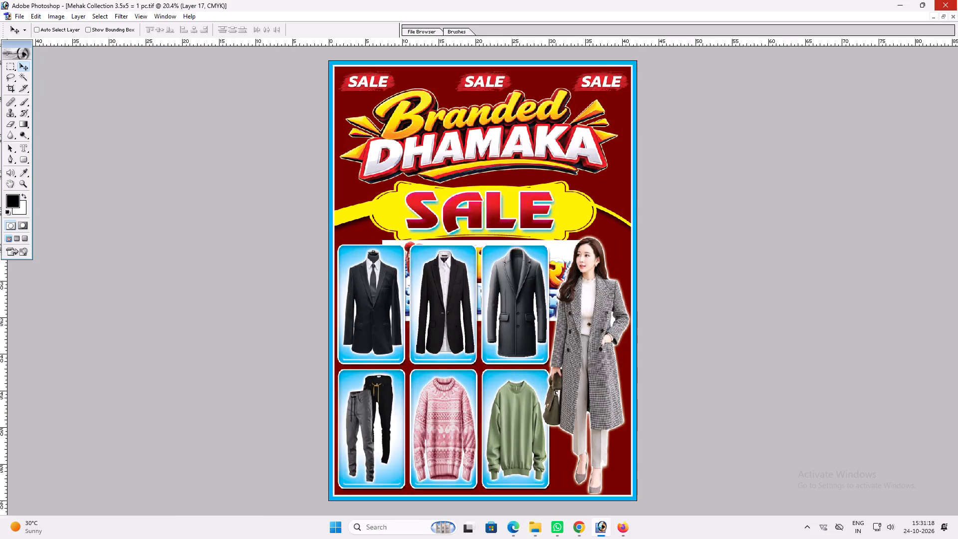
key(ctrl+shift+bracketright)
key(w)
key(w)
click(562, 254)
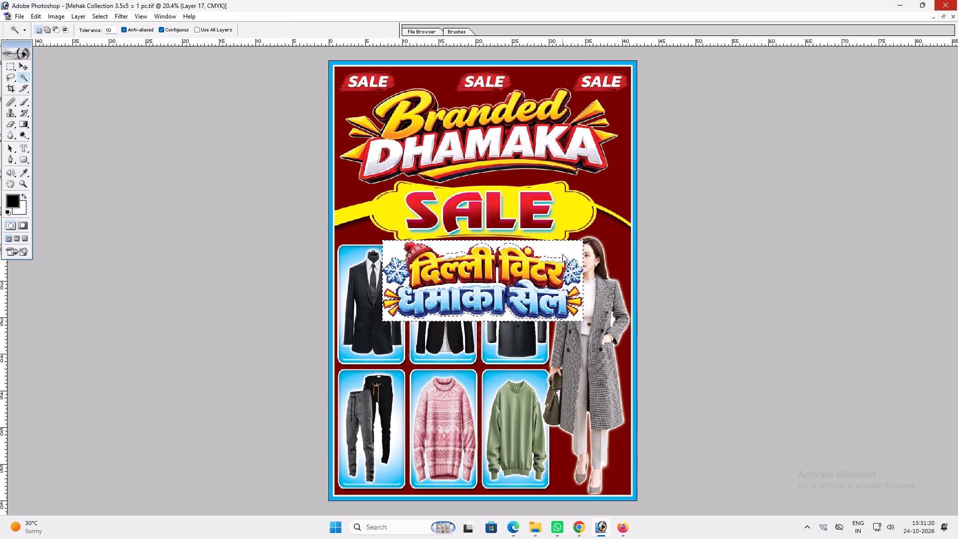
key(Delete)
key(ctrl+d)
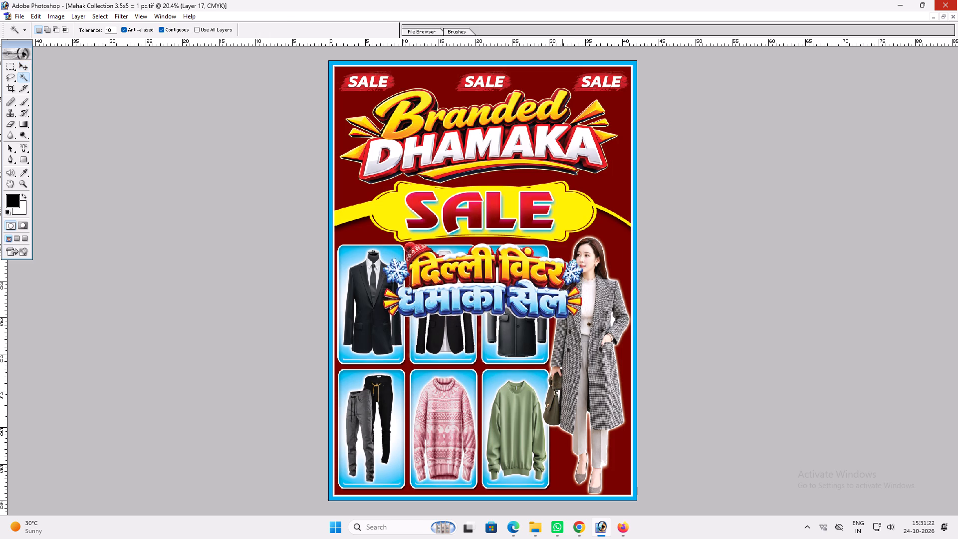
Move the lettering over the "Branded DHAMAKA" heading and widen it to span the poster's heading area.
key(v)
key(v)
drag(533, 277, 495, 131)
key(ctrl+t)
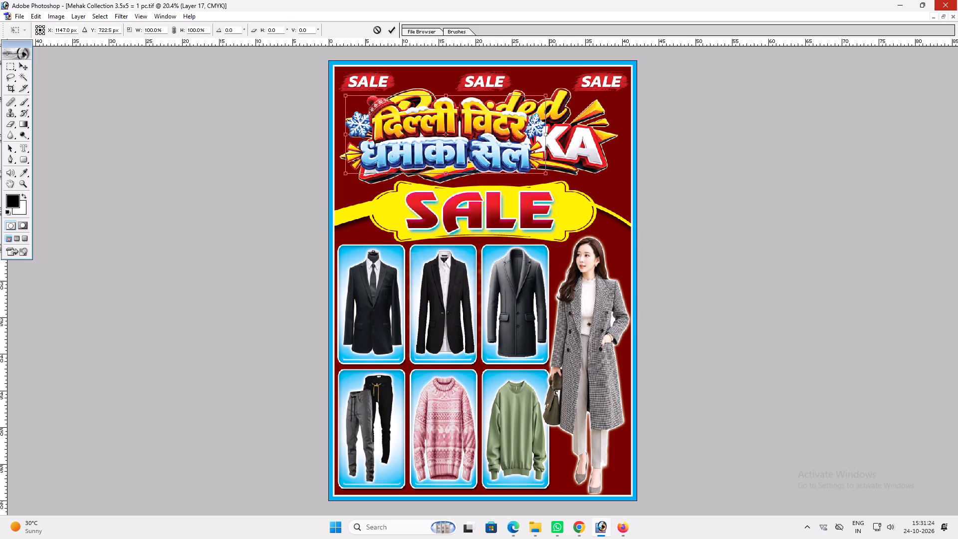
shift+drag(543, 138, 621, 138)
shift+drag(585, 176, 579, 178)
key(Return)
text(vv)
drag(563, 156, 558, 156)
Delete the old "Branded DHAMAKA" heading layer behind the Hindi lettering.
ctrl+click(555, 97)
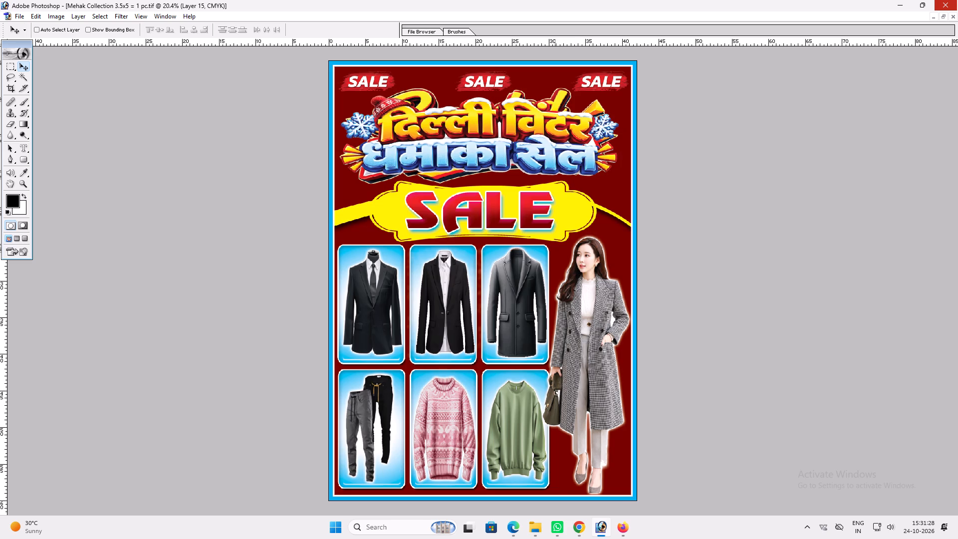
key(alt+l)
key(alt+l)
key(alt+l)
key(v)
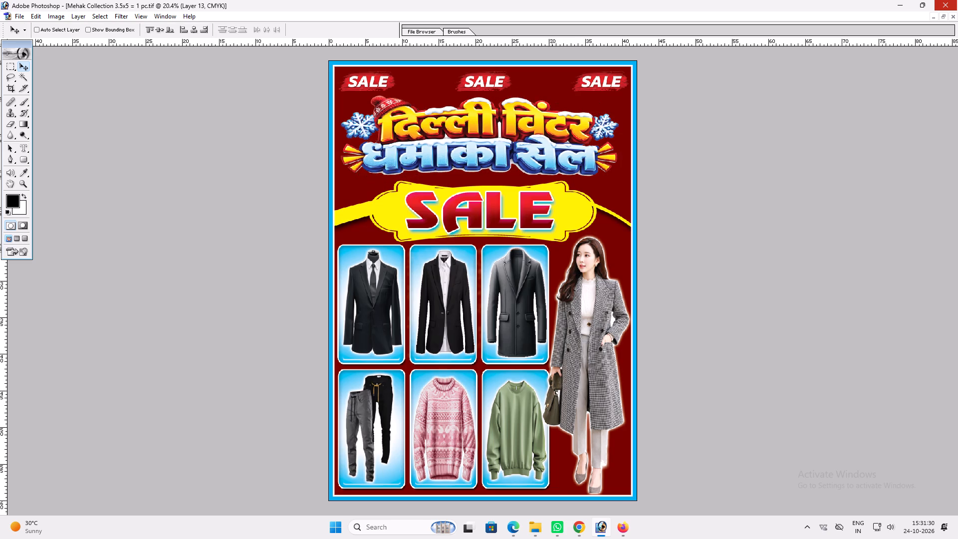
Stretch the Hindi lettering slightly taller to fill the space between the top SALE tags and the yellow SALE banner.
ctrl+click(552, 123)
key(ctrl+t)
shift+drag(557, 101, 563, 98)
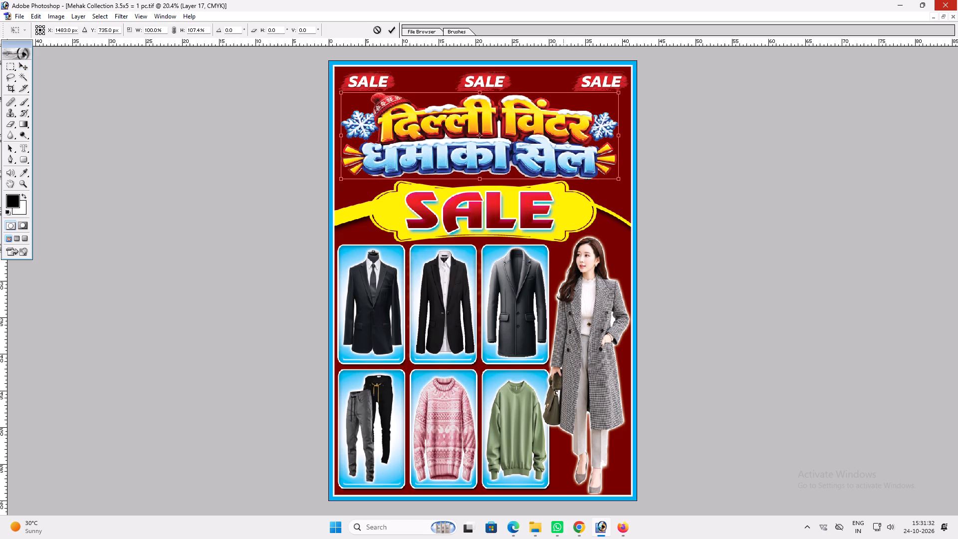
shift+drag(563, 98, 567, 96)
key(v)
key(Return)
key(ctrl+t)
shift+drag(555, 93, 553, 93)
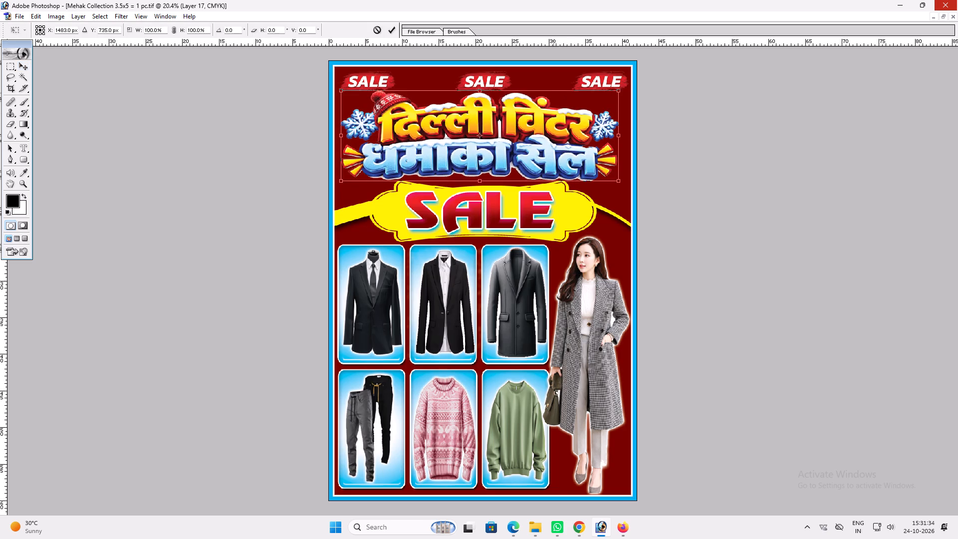
shift+drag(553, 93, 550, 96)
key(Return)
key(v)
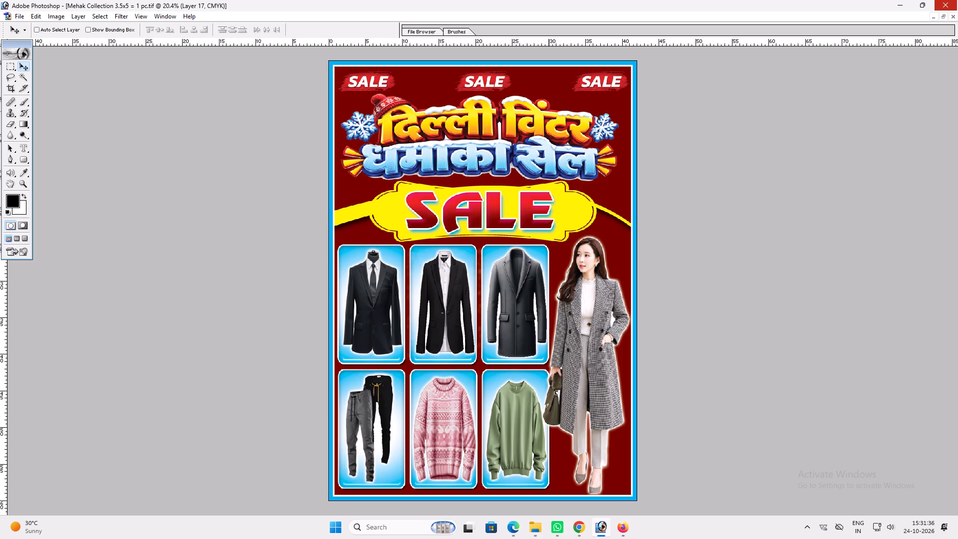
Add a white Outer Glow to the lettering with Normal blend mode, 100% opacity, about 49 px size and slight spread.
ctrl+click(538, 117)
key(alt+l)
text(yo)
text(100)
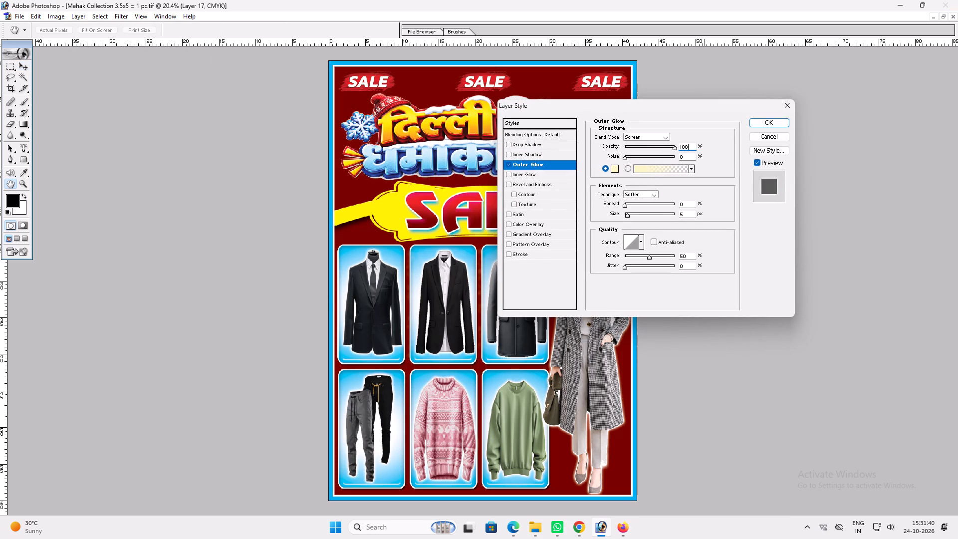
click(616, 167)
drag(425, 231, 335, 187)
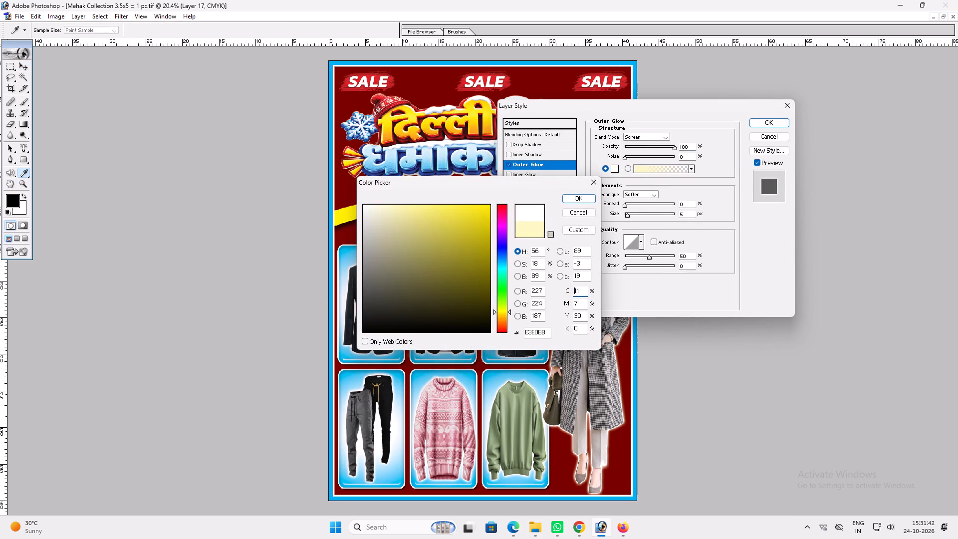
drag(335, 187, 295, 149)
key(Return)
click(633, 140)
click(632, 143)
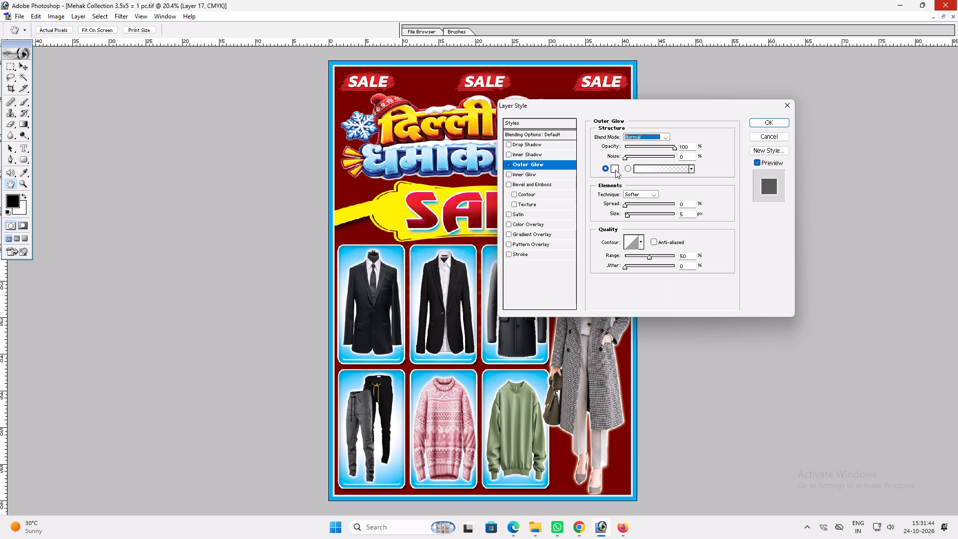
drag(629, 216, 637, 214)
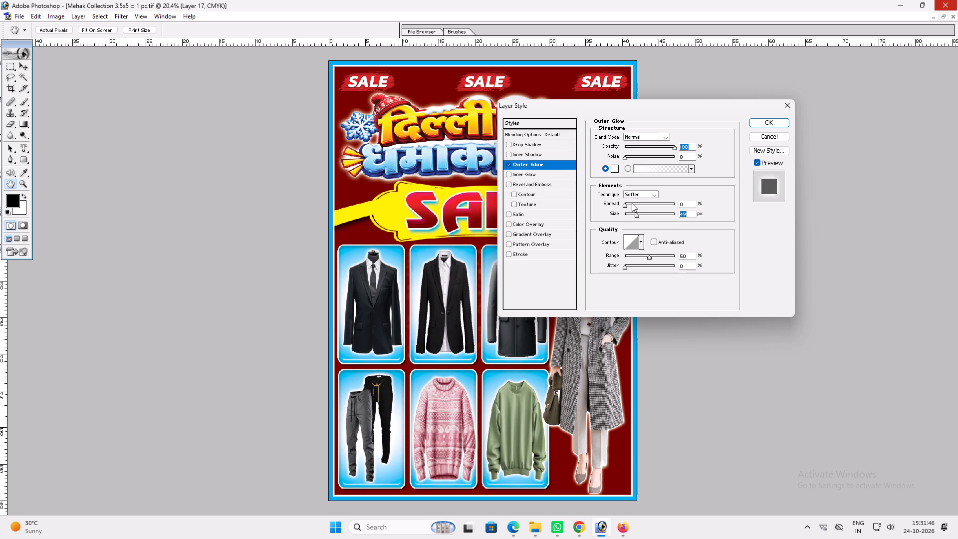
click(632, 203)
key(Return)
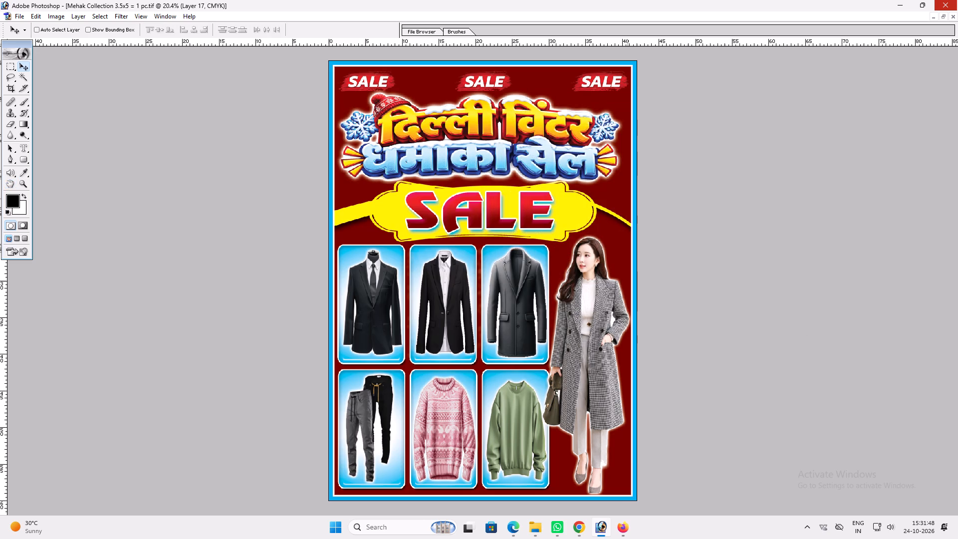
Save the edited Mehak Collection poster as a TIFF under its existing name in 2026 > october > 24.10.2026.
key(ctrl+s)
key(ctrl+shift+s)
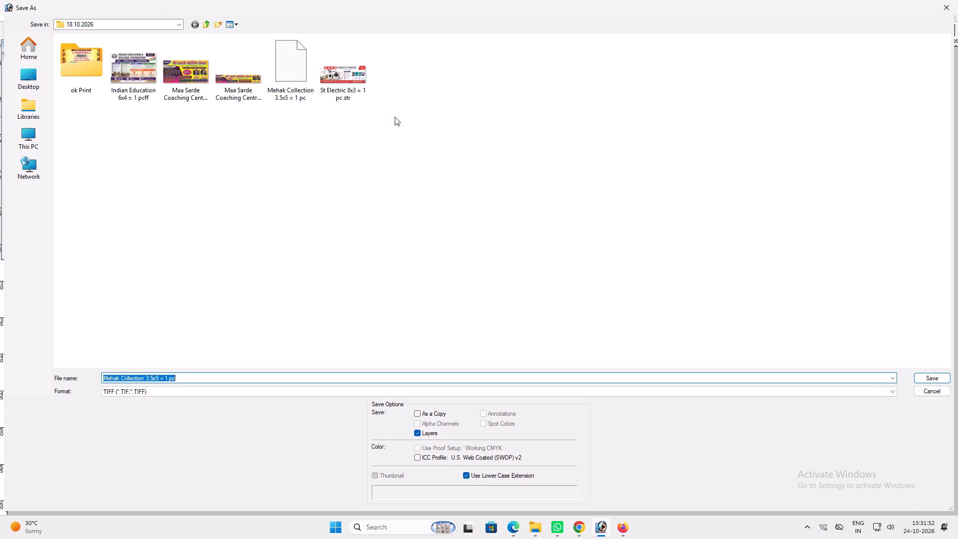
double_click(206, 24)
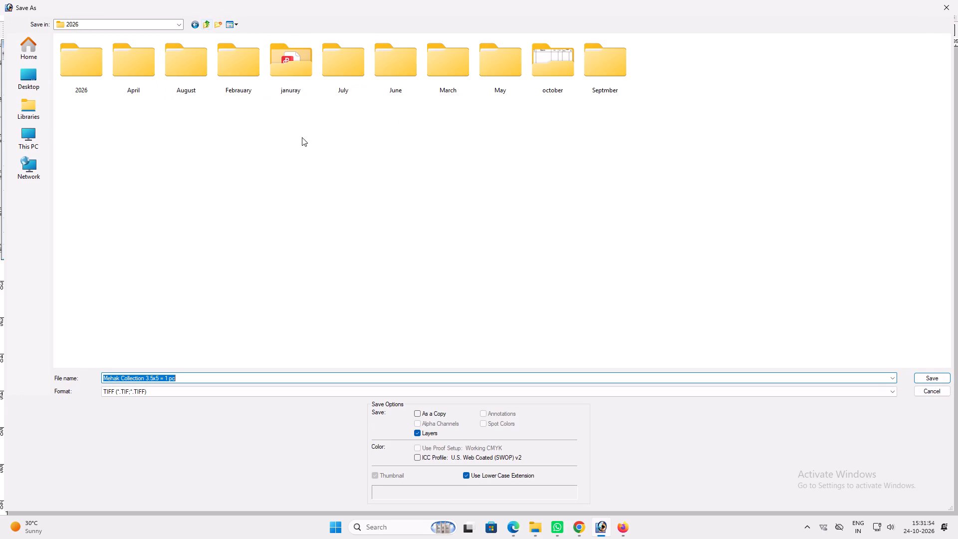
click(603, 76)
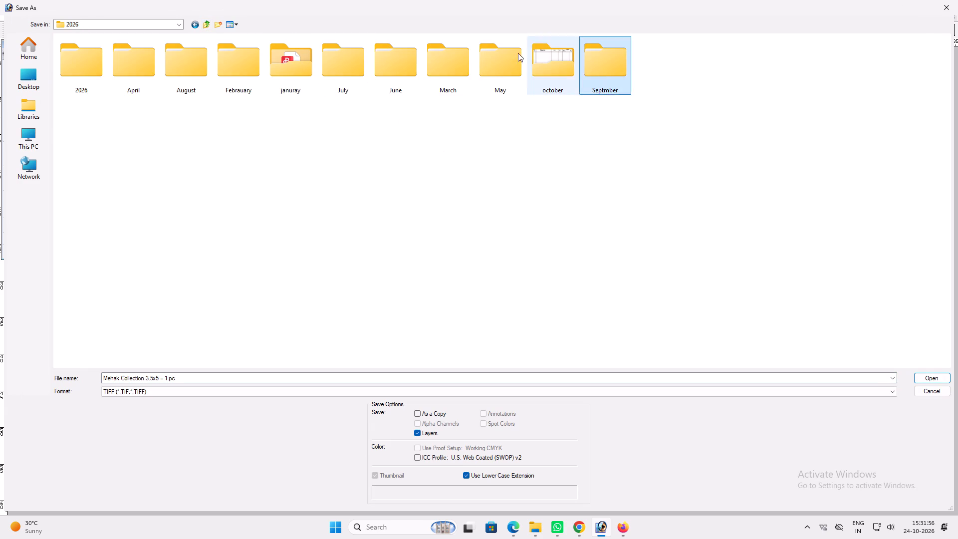
click(505, 49)
double_click(537, 55)
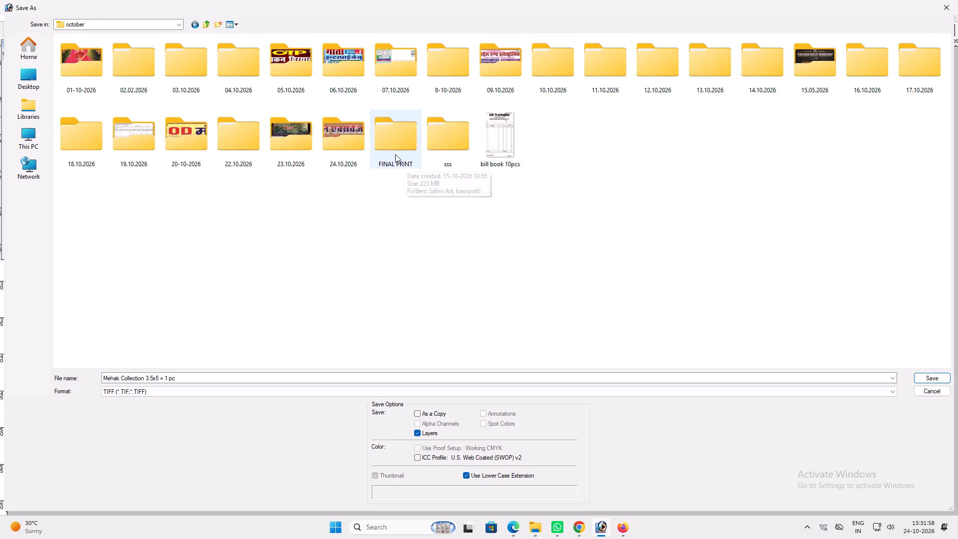
double_click(356, 145)
double_click(187, 379)
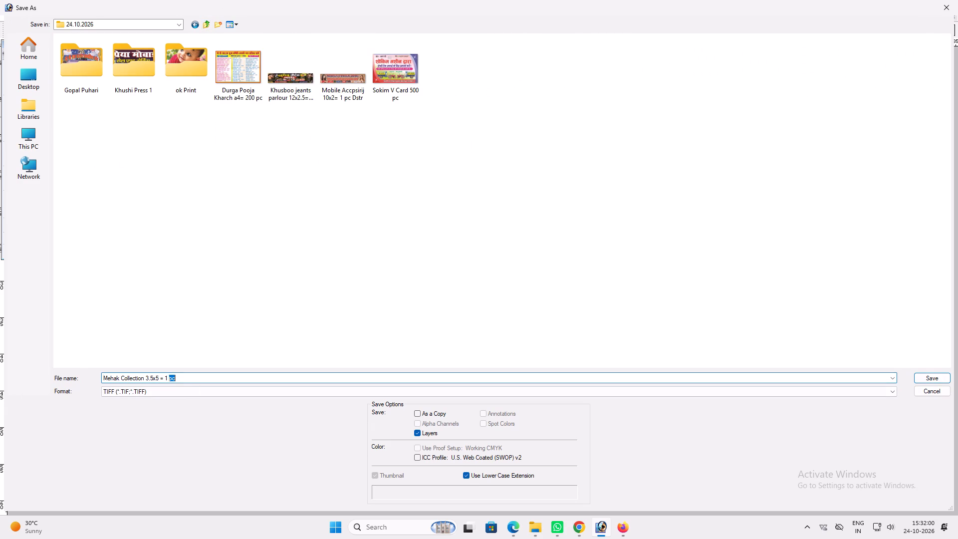
key(Return)
key(Return)
key(Return)
Save a JPEG version of the poster in the same folder and close the document.
key(ctrl+shift+s)
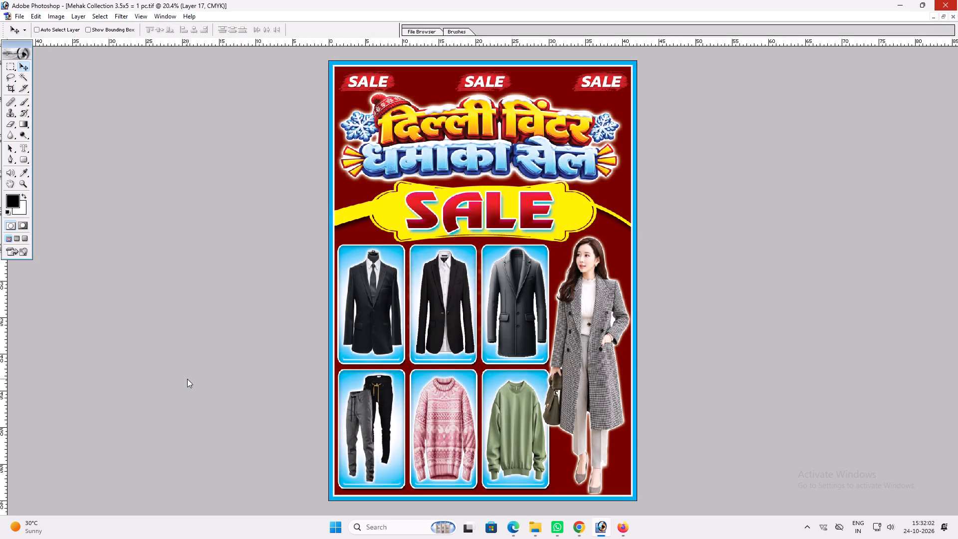
key(Tab)
key(j)
key(Return)
key(Return)
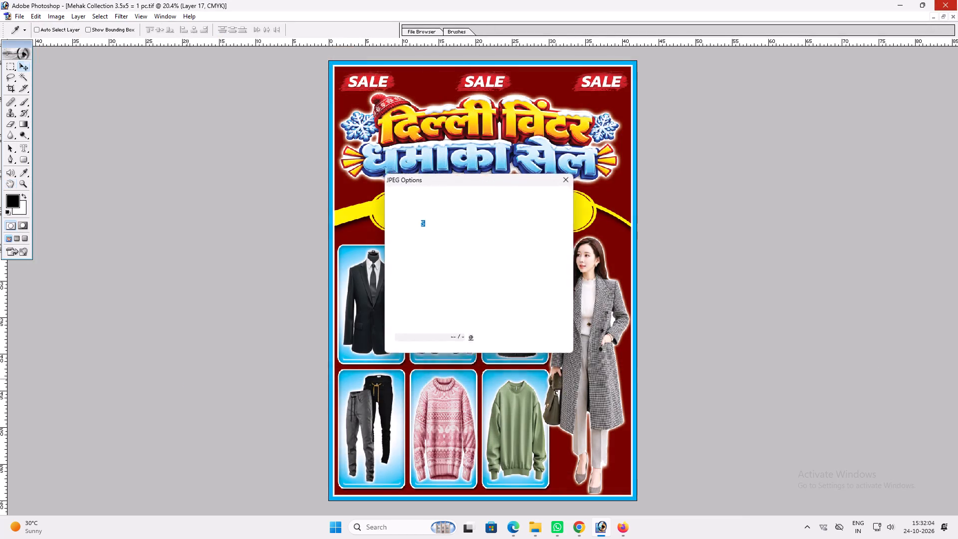
key(ctrl+w)
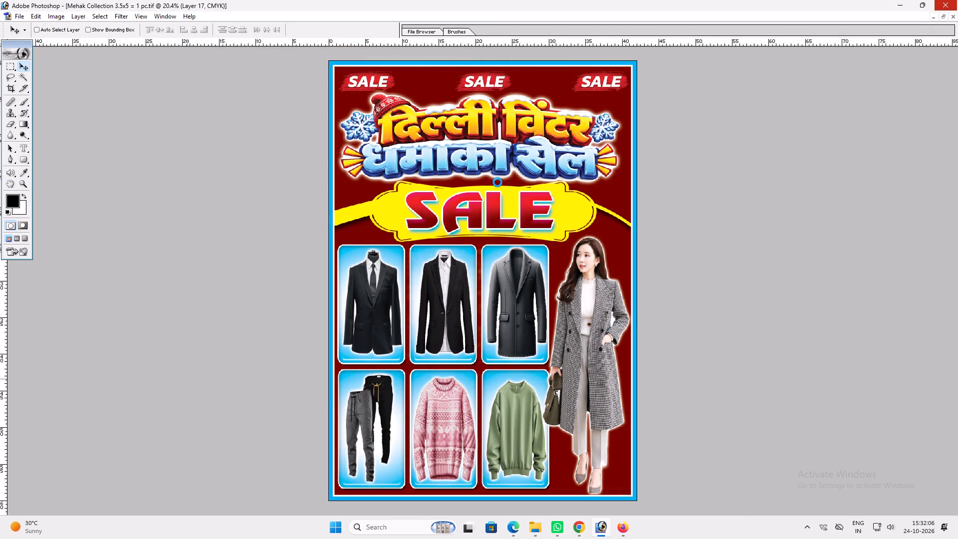
From the Open dialog, copy the first Mehak Collection 3.5x5 file in the 24.10.2026 folder.
double_click(497, 182)
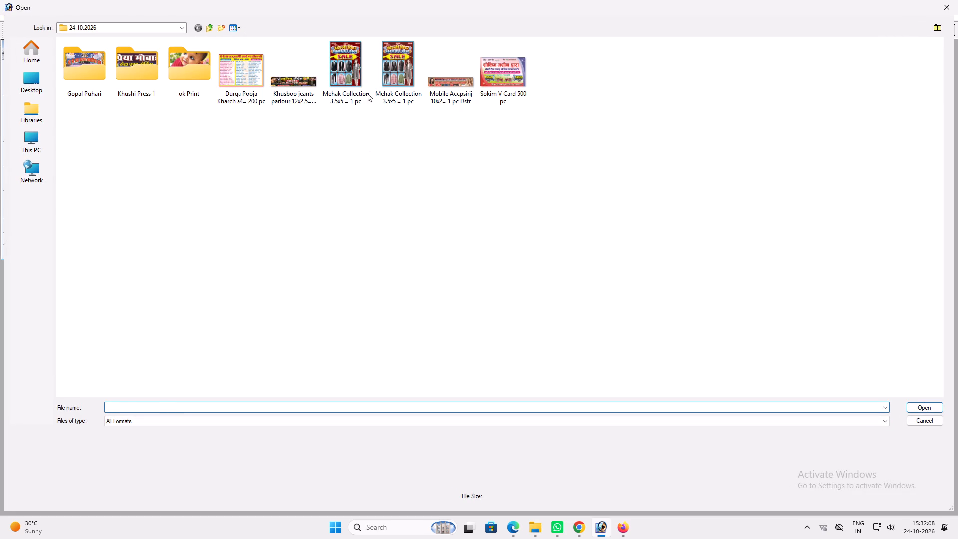
click(355, 83)
key(ctrl+c)
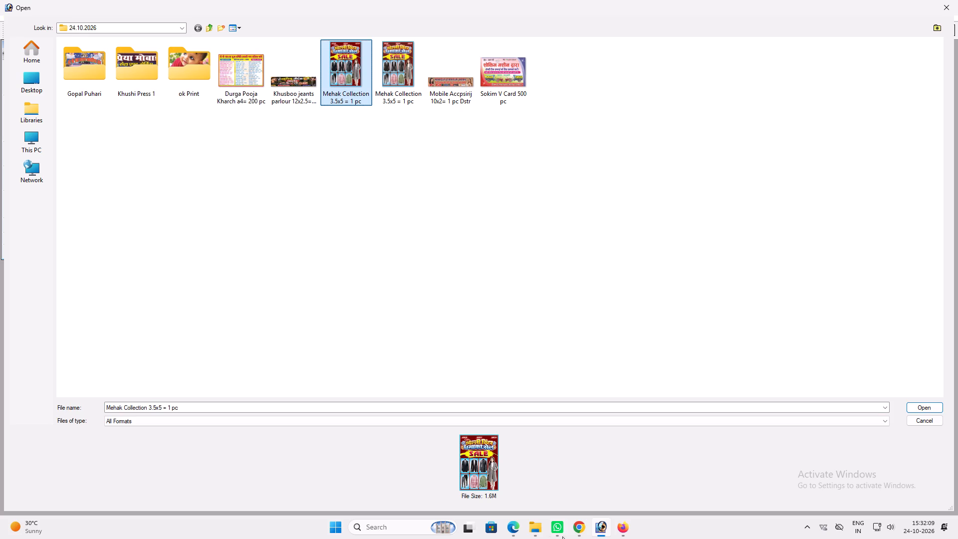